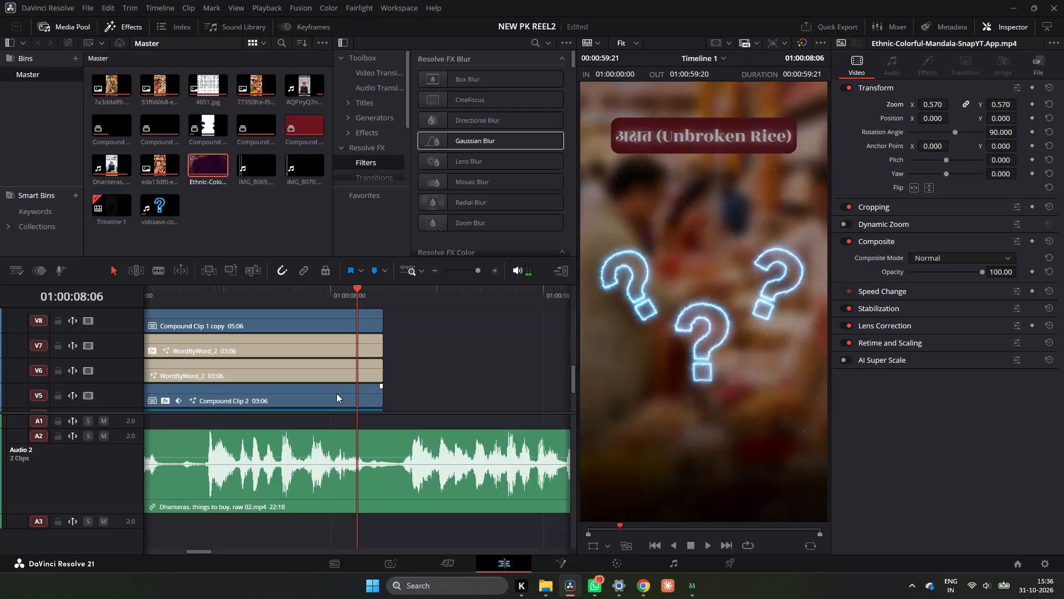
Examine the upper video tracks around the Solid Color clip and the frame where that clip begins.
scroll(359, 369, up, 2)
scroll(359, 369, down, 2)
scroll(359, 369, up, 1)
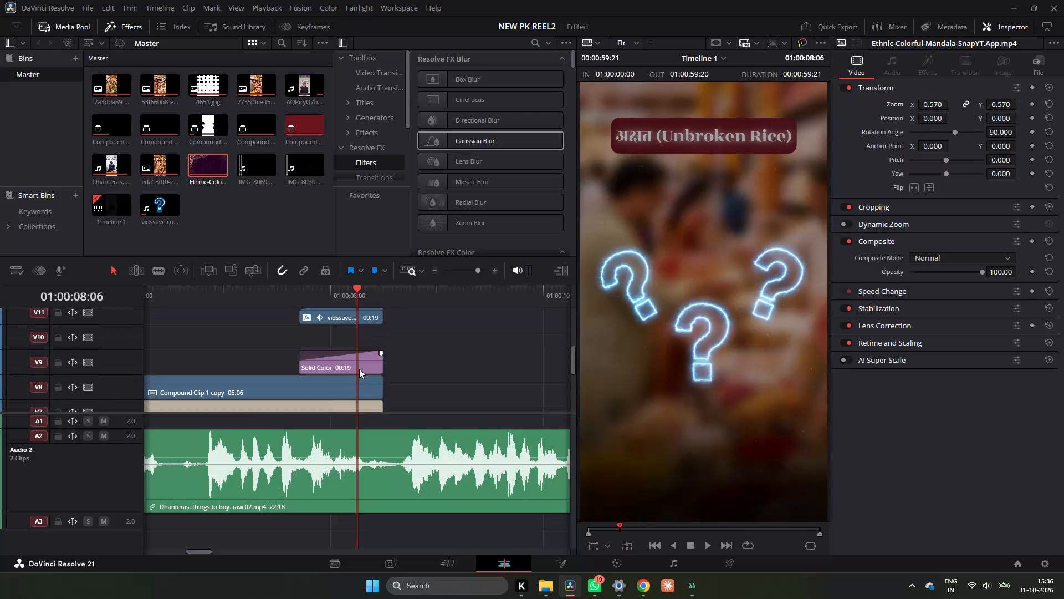
scroll(359, 369, down, 1)
scroll(359, 369, up, 1)
click(347, 406)
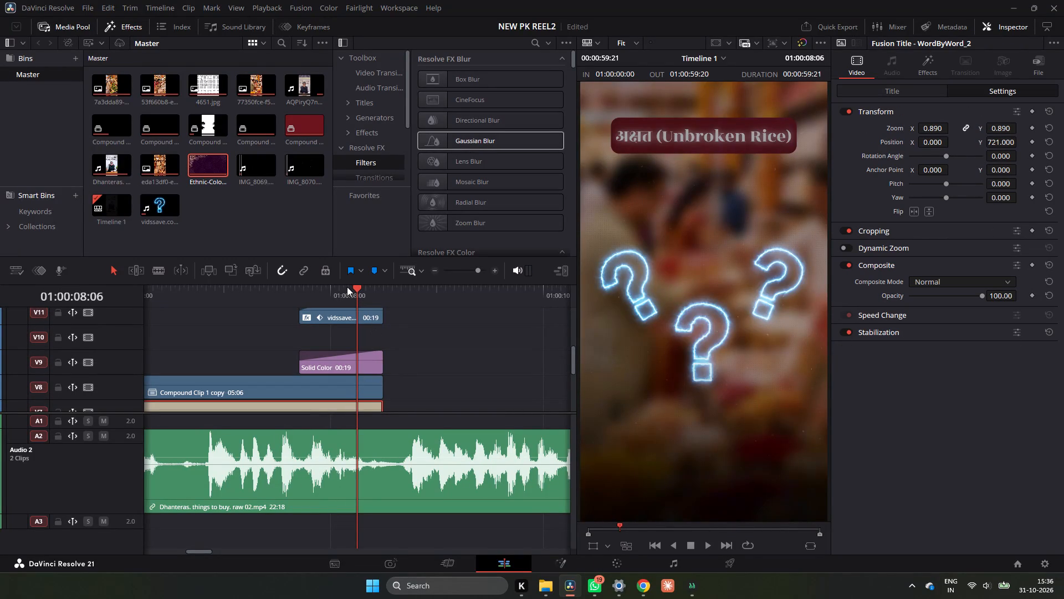
drag(345, 287, 299, 310)
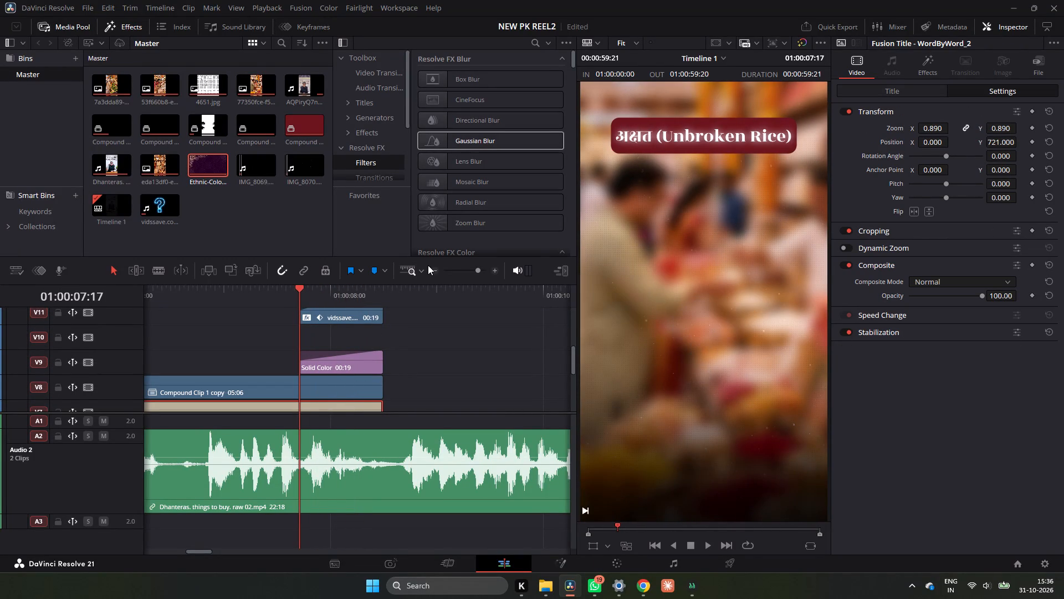
click(429, 271)
click(429, 271)
click(435, 270)
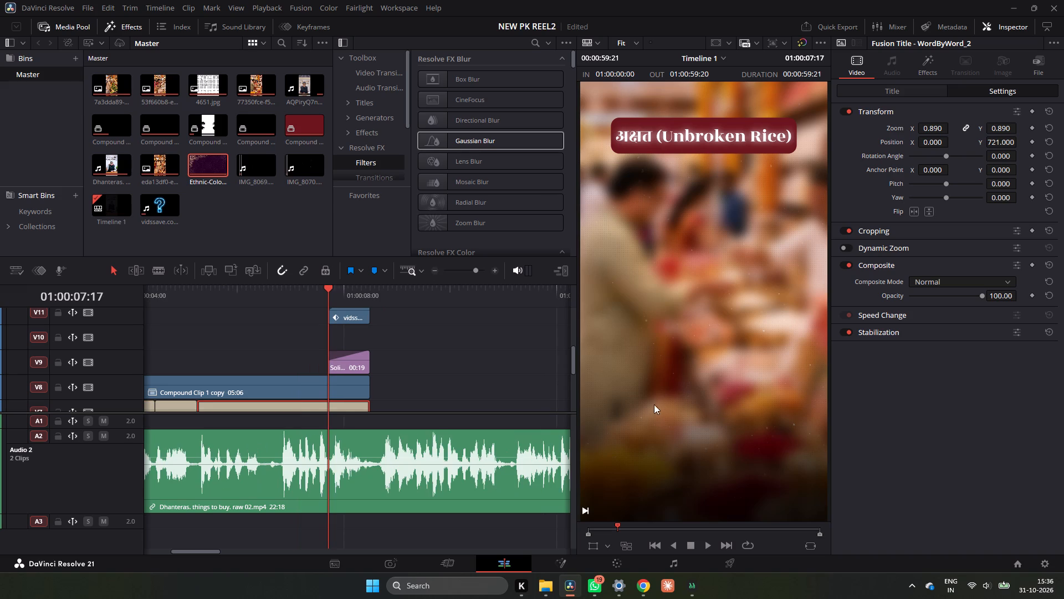
Switch to the PK RAM (Copy) project.
click(1020, 565)
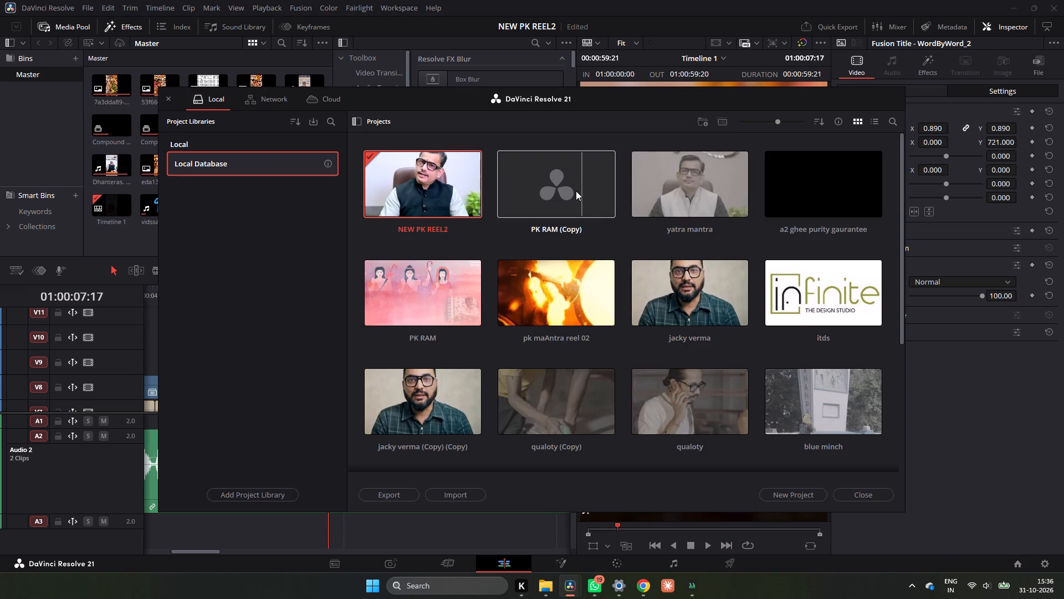
double_click(575, 195)
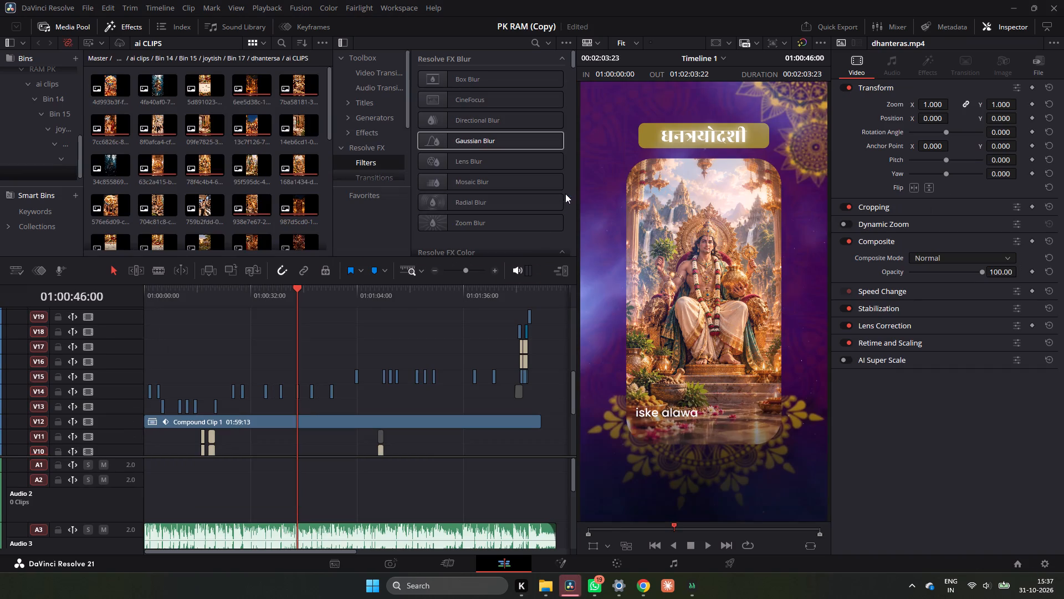
Find the "Health is Wealth" WordByWord_2 title on track V8 near 01:00:14:14 and copy it.
drag(295, 295, 137, 329)
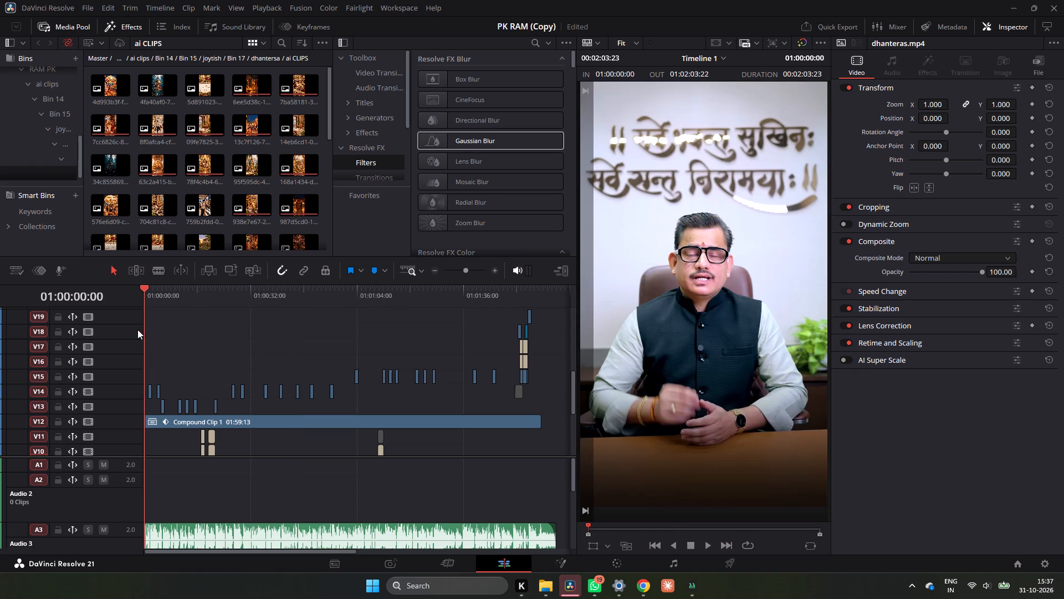
drag(137, 329, 137, 330)
triple_click(492, 270)
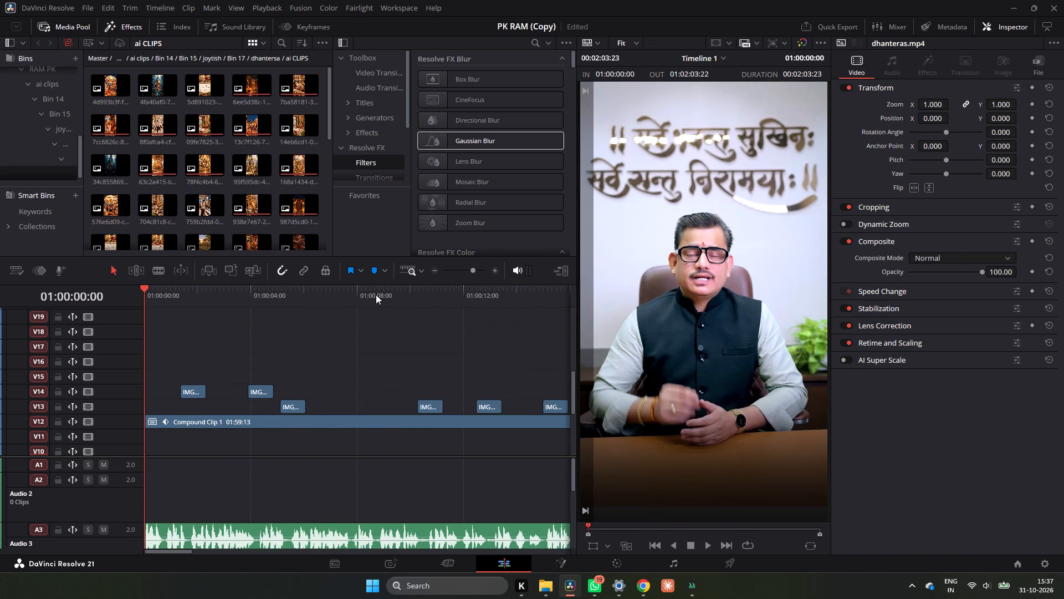
click(376, 295)
drag(386, 290, 397, 290)
scroll(405, 343, down, 5)
drag(393, 288, 492, 298)
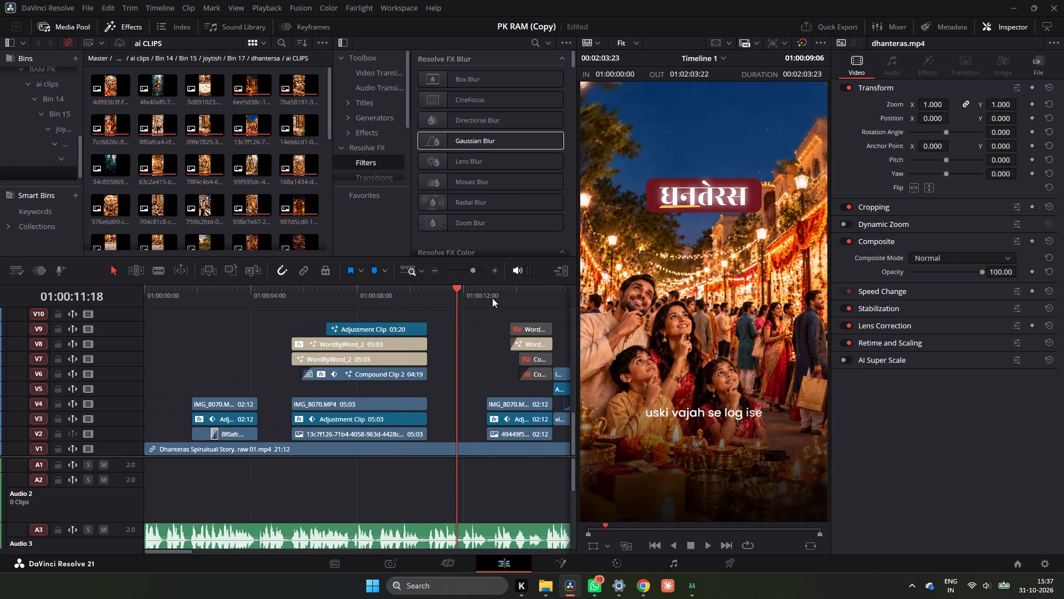
drag(492, 298, 533, 307)
click(529, 347)
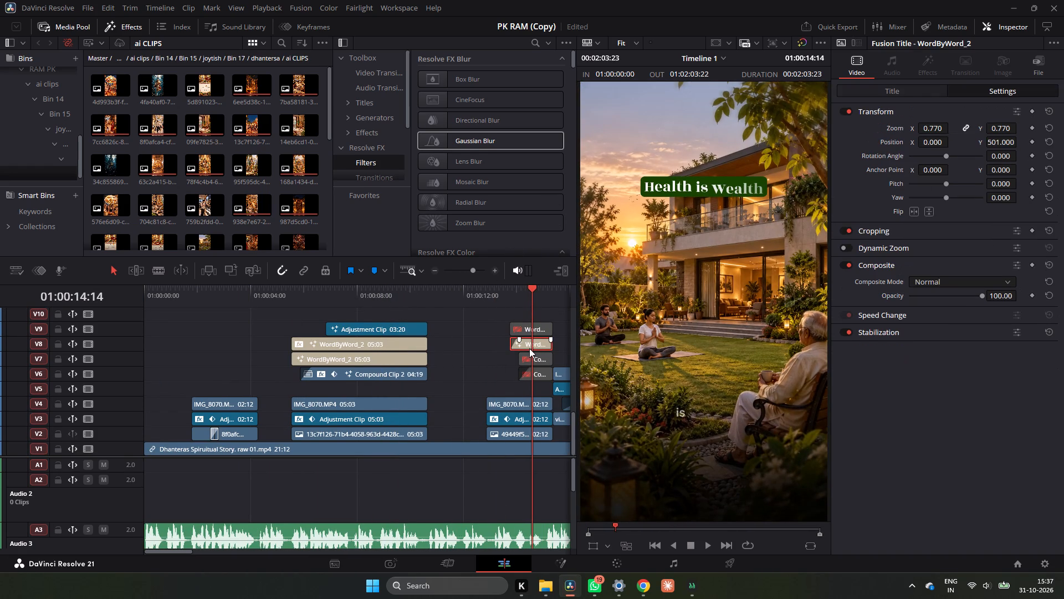
key(ctrl+c)
key(ctrl+c)
key(ctrl+c)
Return to the NEW PK REEL2 project.
click(1024, 566)
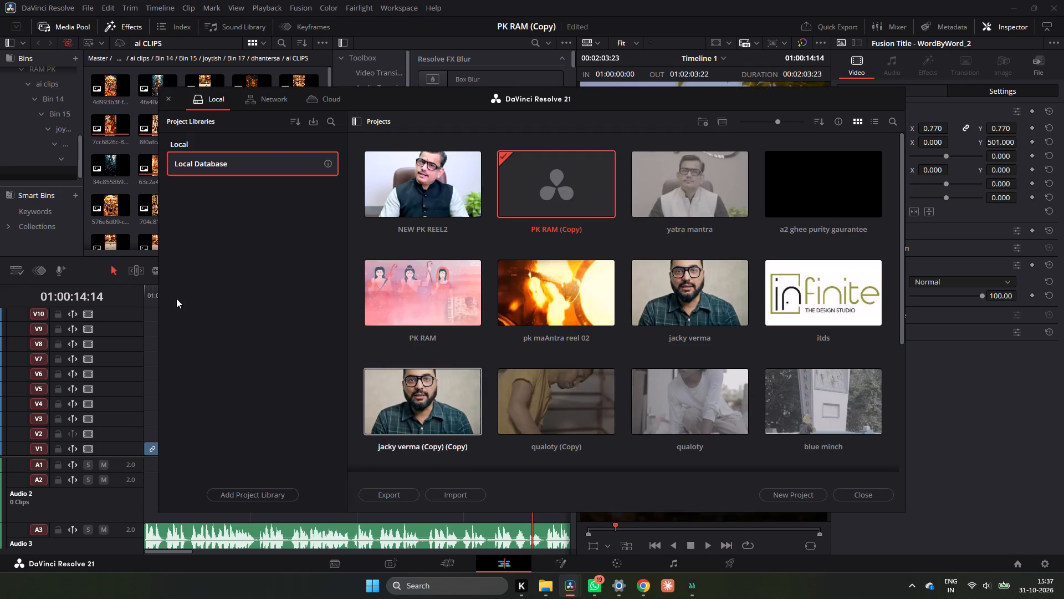
double_click(431, 207)
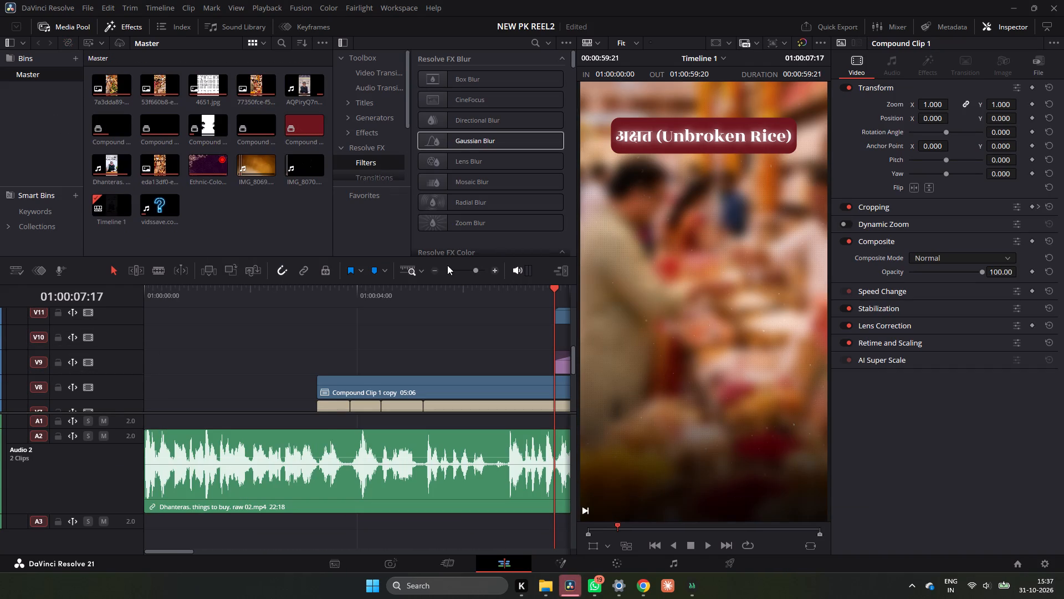
Paste the copied title and place it on track V10, starting level with the Solid Color clip at about 01:00:07:17.
double_click(432, 271)
click(315, 301)
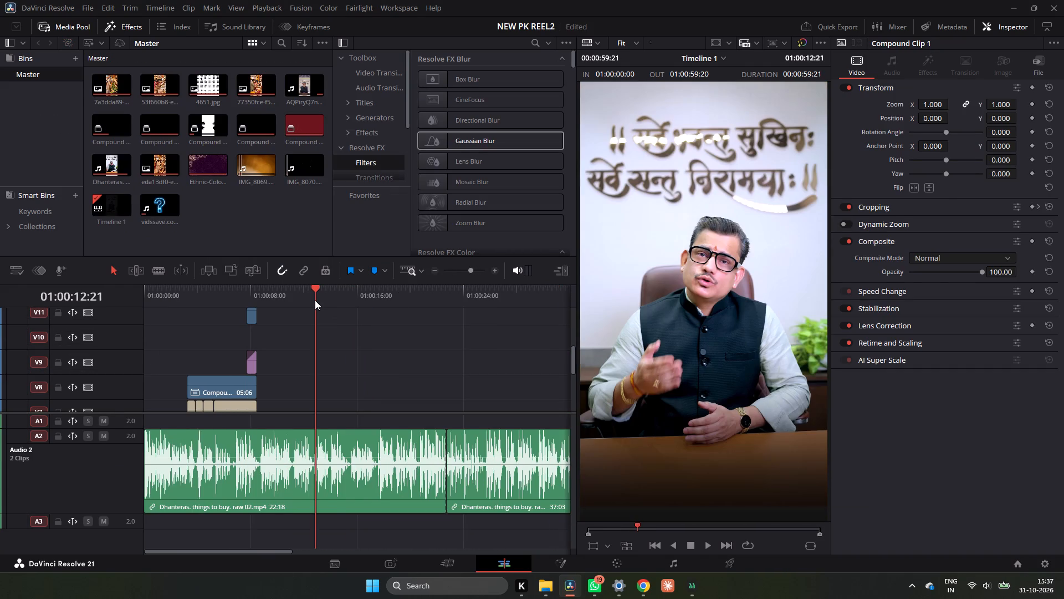
key(ctrl+v)
drag(322, 382, 292, 339)
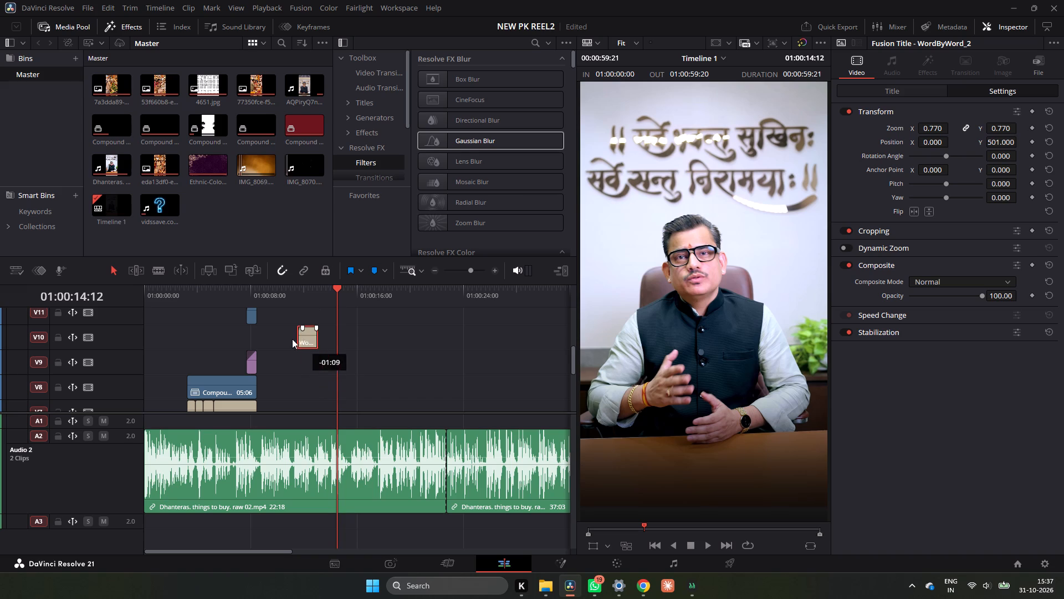
drag(292, 339, 254, 332)
click(241, 293)
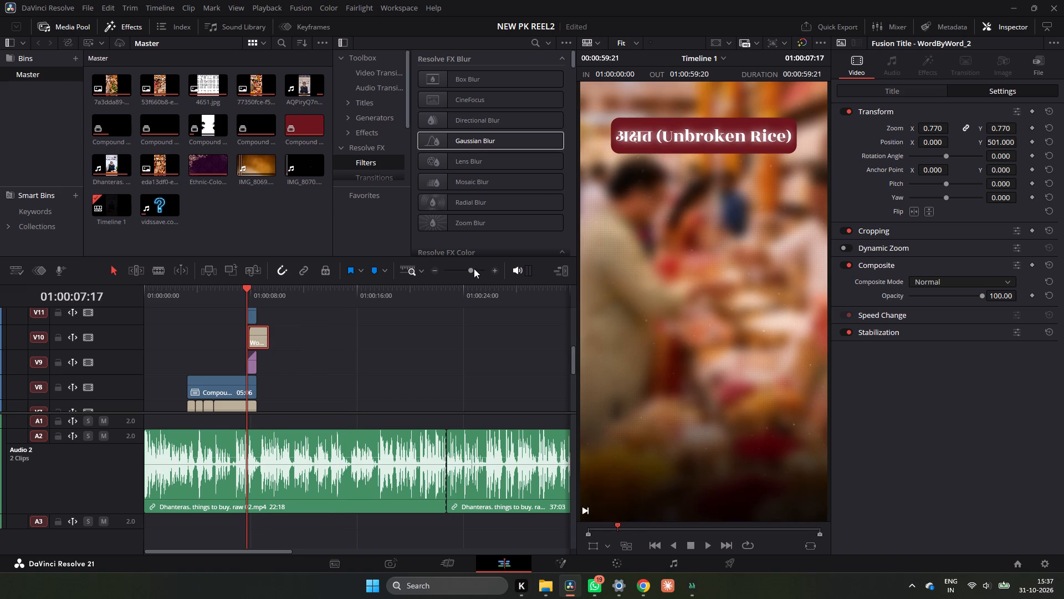
triple_click(490, 268)
drag(426, 334, 414, 337)
Check the title against the audio, then trim its start to a 01:06 duration and begin it at about 01:00:07:23.
key(space)
key(space)
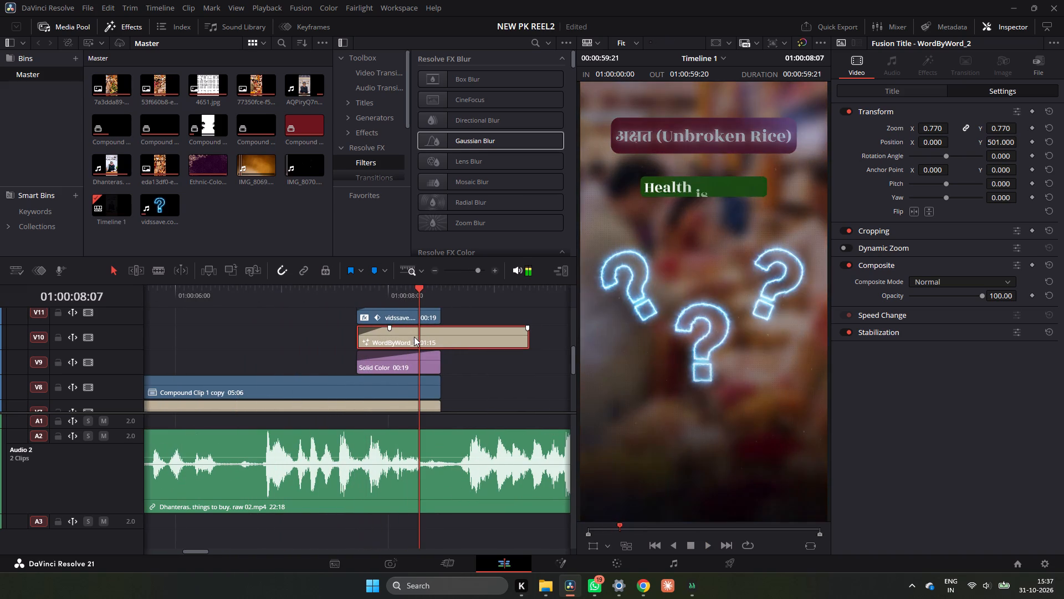
key(space)
key(space)
drag(402, 297, 374, 300)
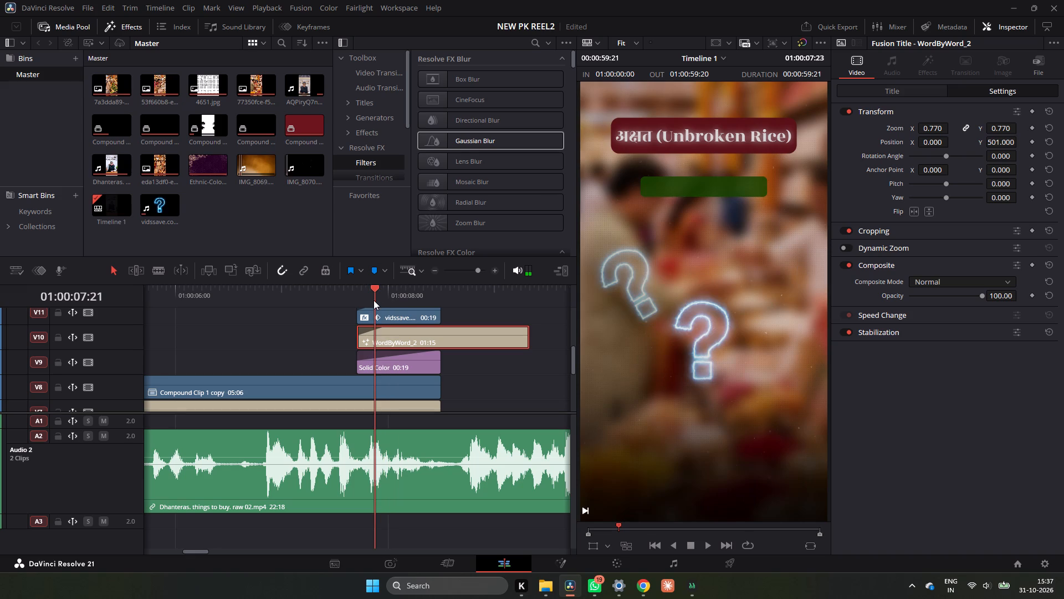
drag(374, 300, 373, 300)
key(space)
key(space)
drag(418, 327, 436, 328)
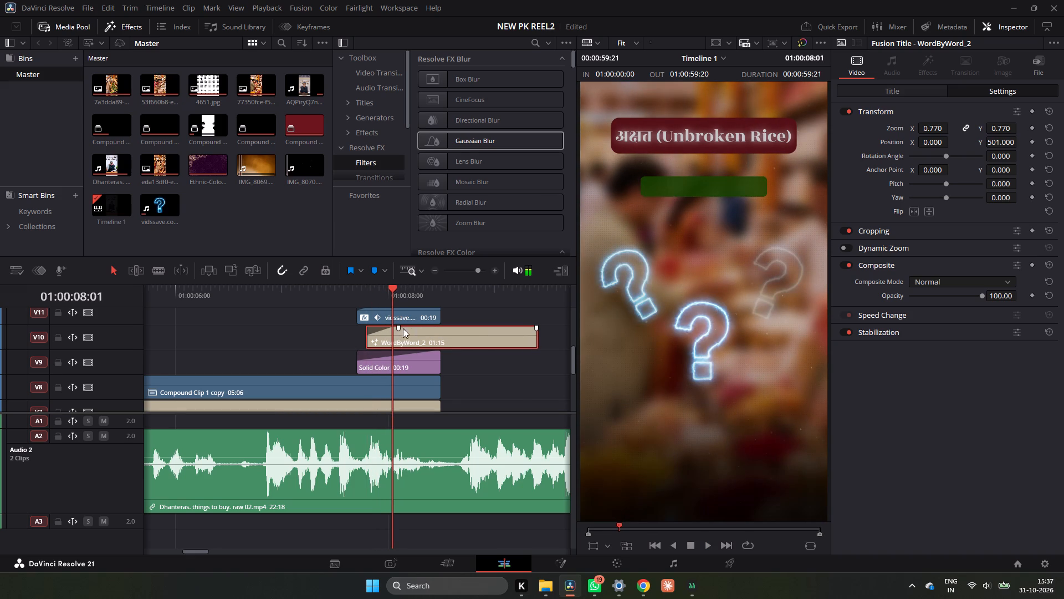
drag(370, 344, 392, 346)
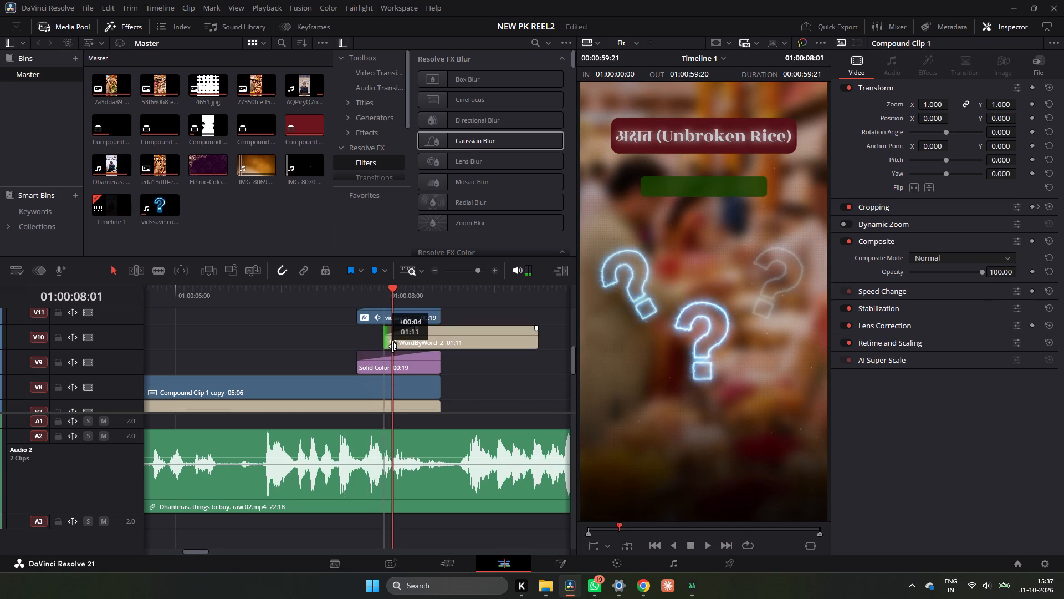
drag(392, 346, 413, 346)
drag(468, 345, 443, 348)
Replay the section from about 01:00:07:23 to check the title's entrance against the voice.
key(space)
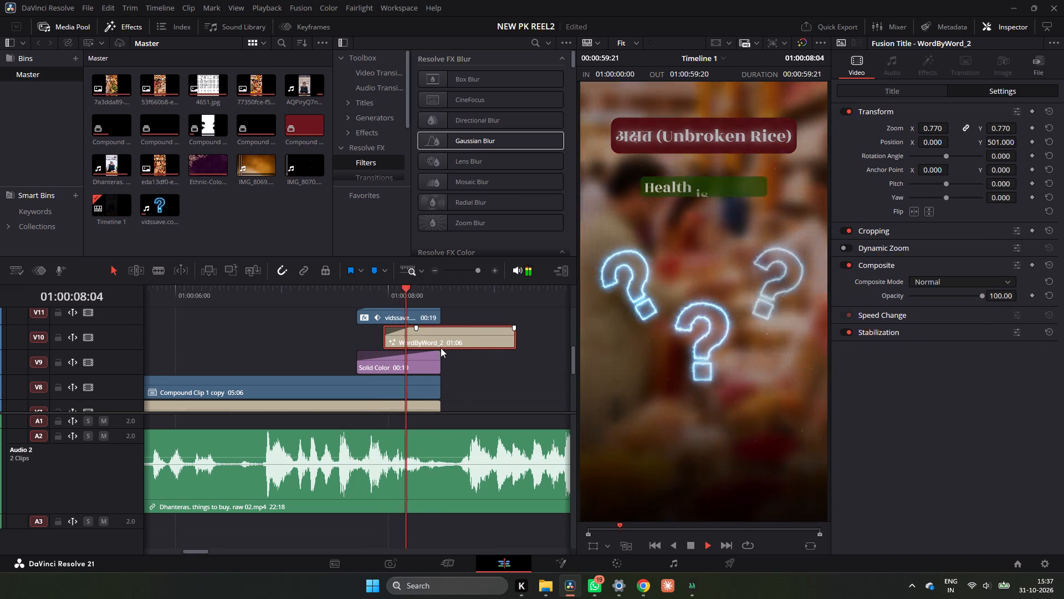
key(space)
click(393, 298)
click(391, 298)
click(388, 298)
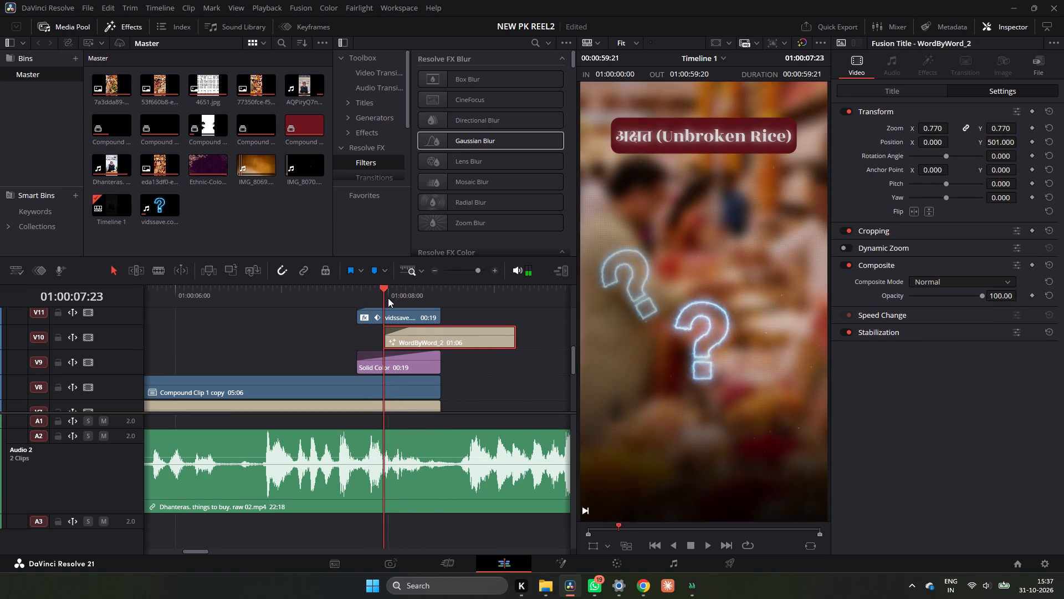
key(space)
click(388, 298)
key(space)
key(space)
key(space)
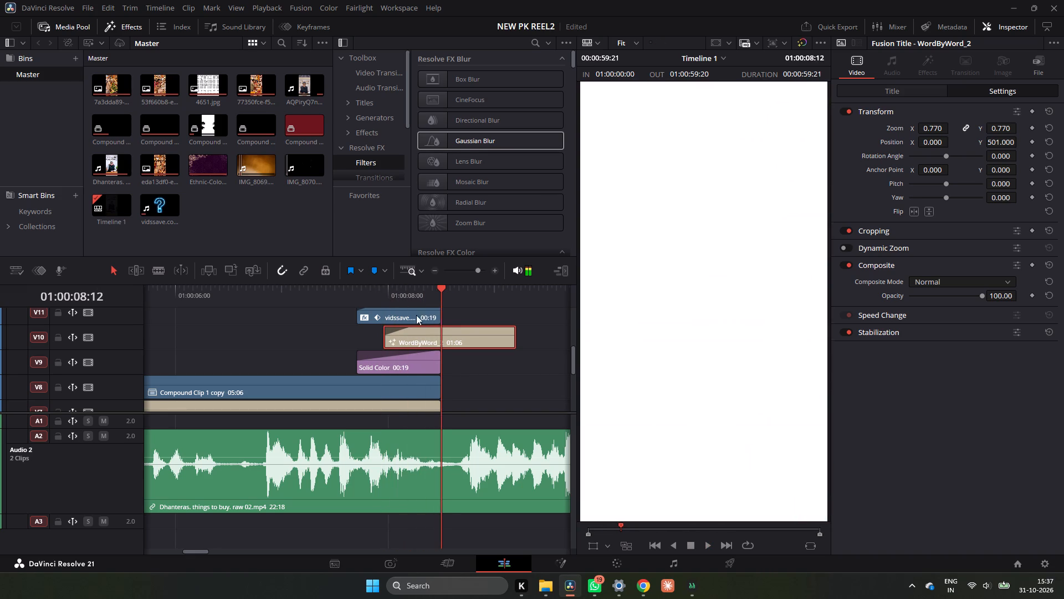
Trim the V10 title's end to line up with the end of the Solid Color clip, giving a 00:13 duration.
key(space)
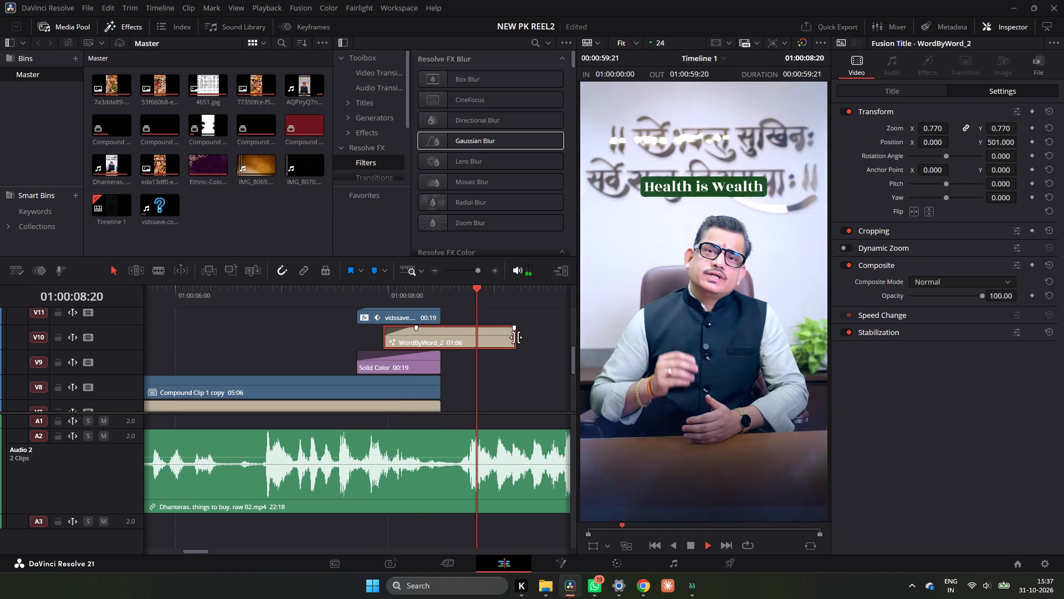
key(space)
drag(511, 339, 439, 347)
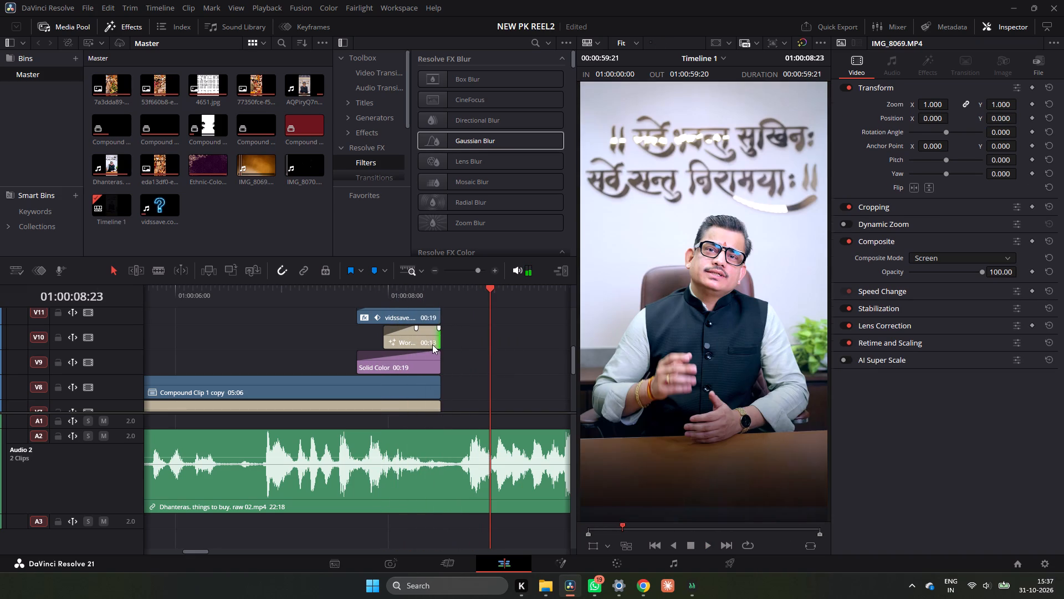
Replace the V10 title's text with "LOGIC".
click(432, 344)
click(902, 91)
click(894, 177)
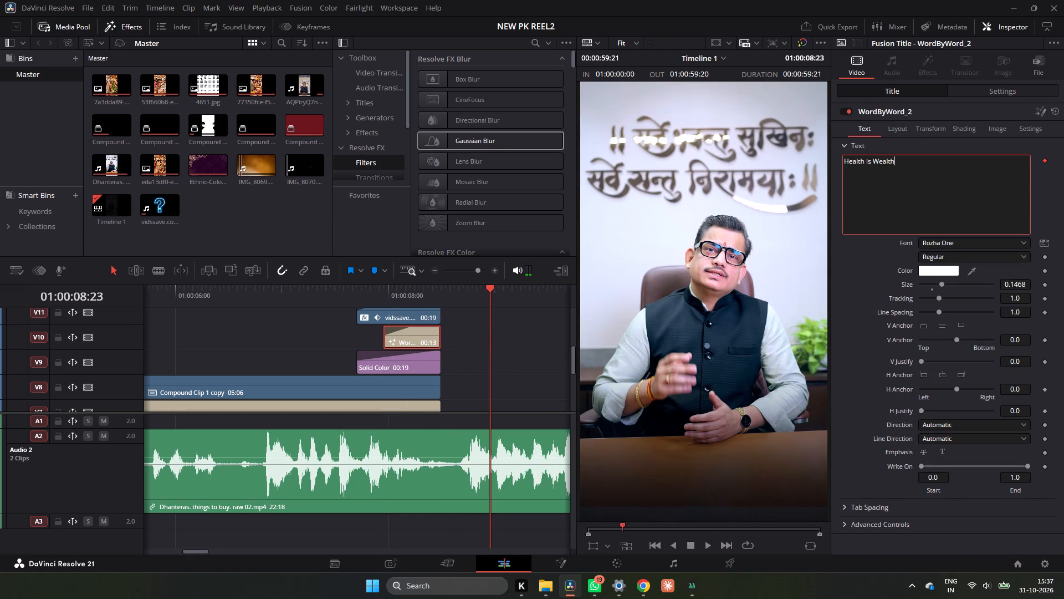
key(ctrl+a)
key(ctrl+BackSpace)
text(LOGIC)
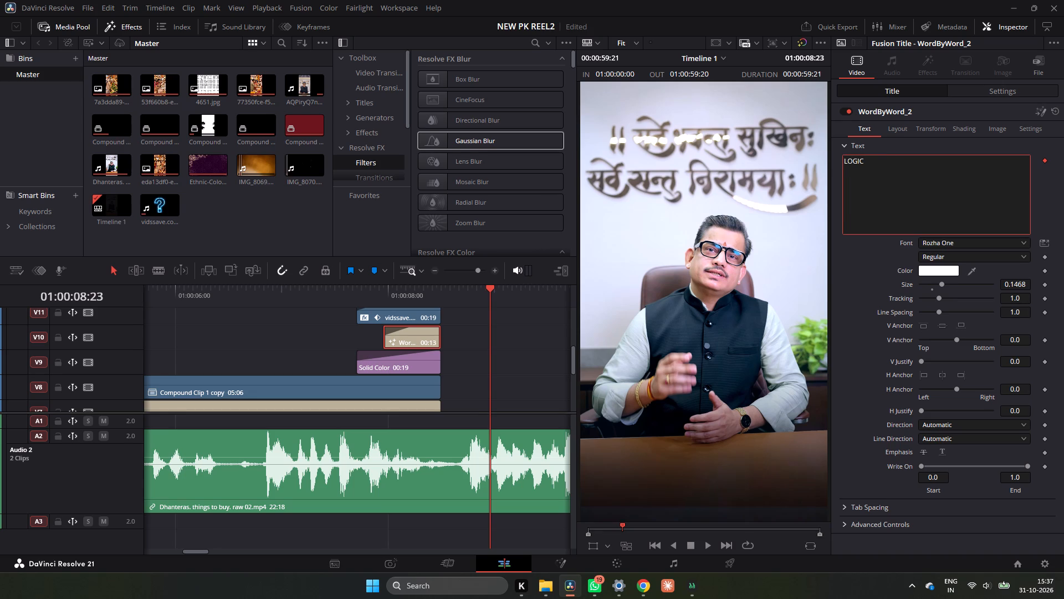
Replay the LOGIC title from its start at about 01:00:07:23 to check its animation and timing.
click(381, 287)
key(space)
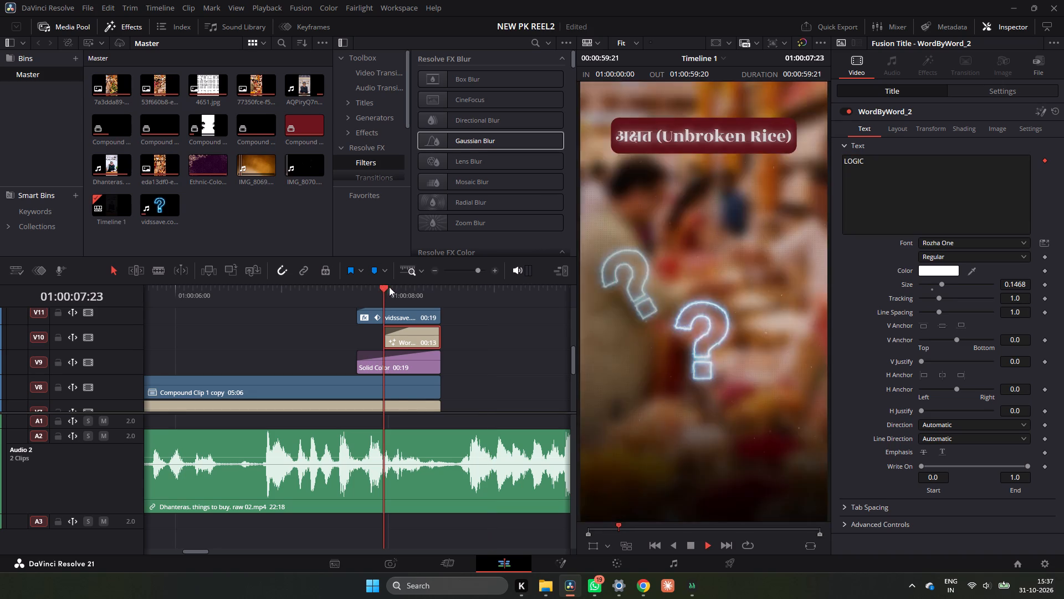
key(space)
click(389, 287)
key(space)
key(space)
click(390, 287)
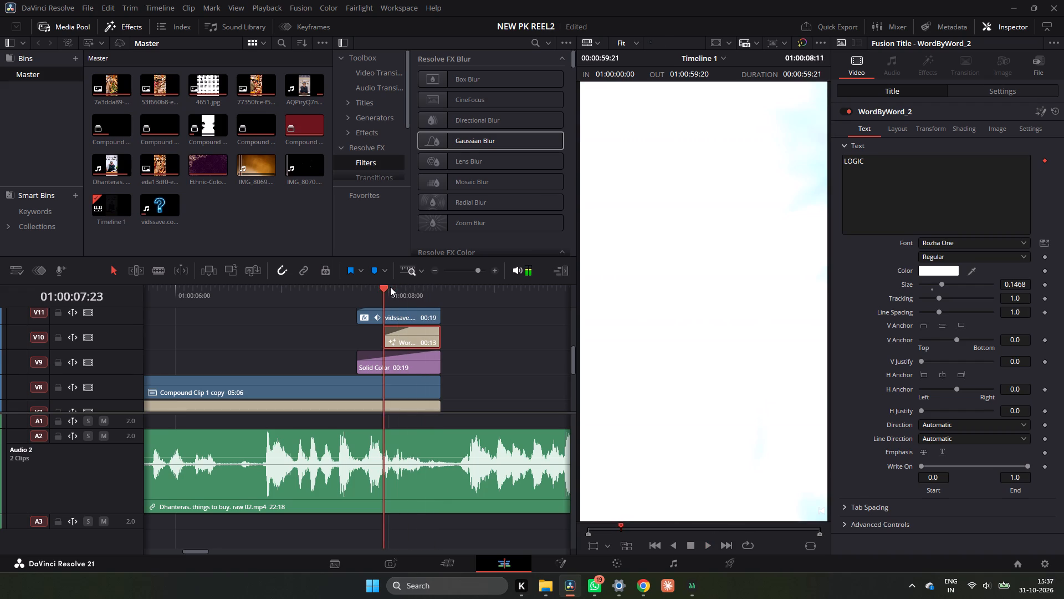
key(space)
key(space)
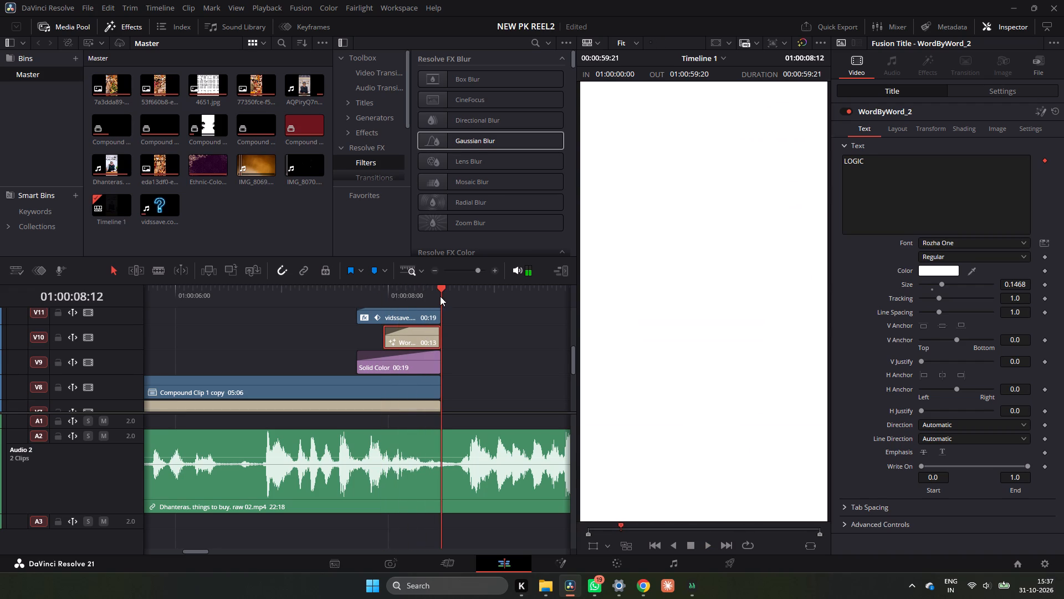
Lower the LOGIC title in the frame by setting its Position Y to 147.
drag(440, 295, 407, 302)
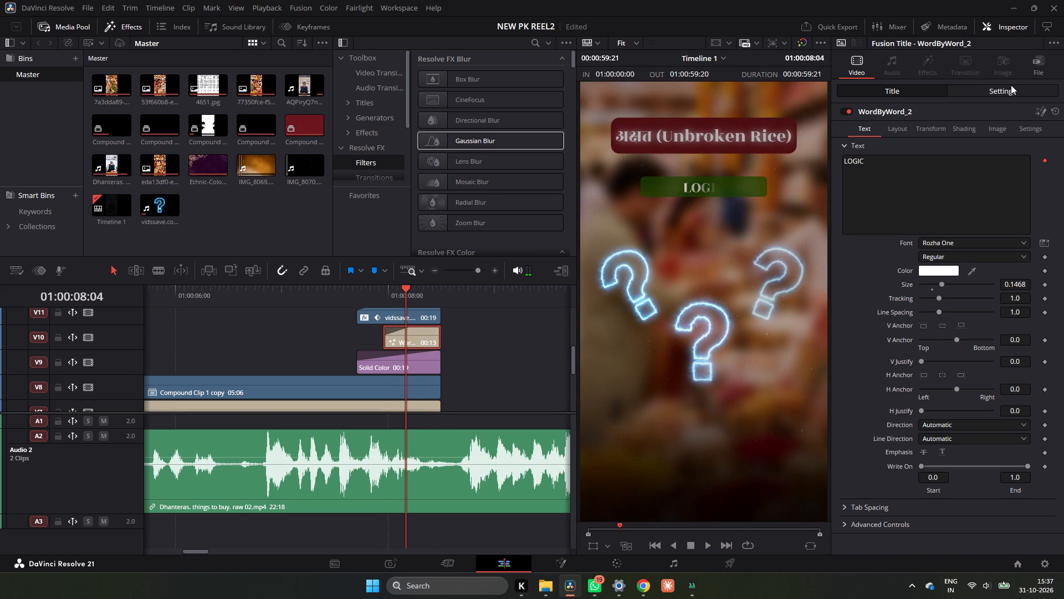
click(1010, 84)
click(1006, 148)
drag(1005, 145, 961, 208)
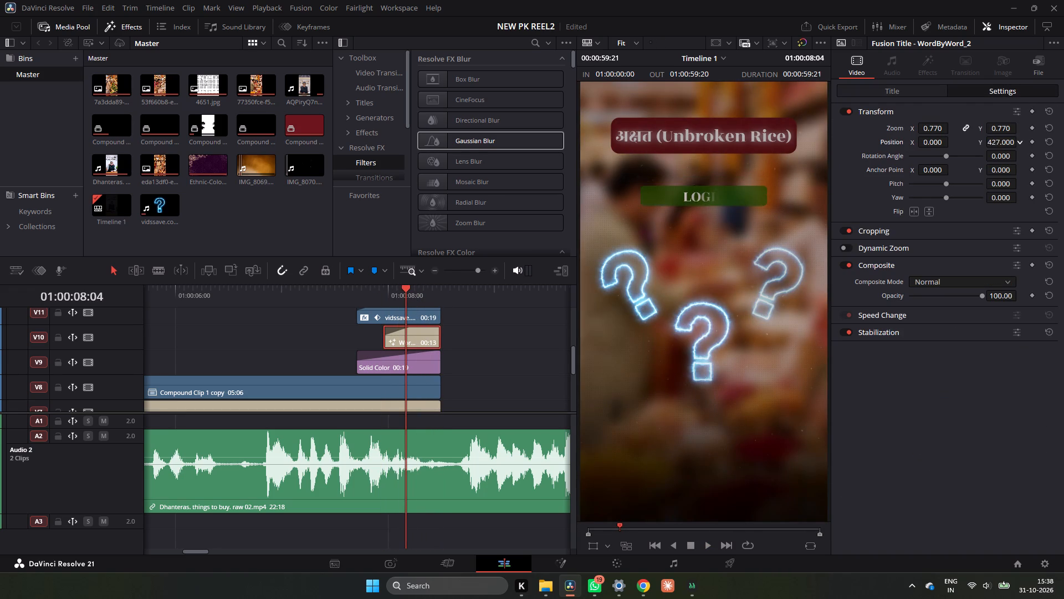
drag(961, 208, 809, 316)
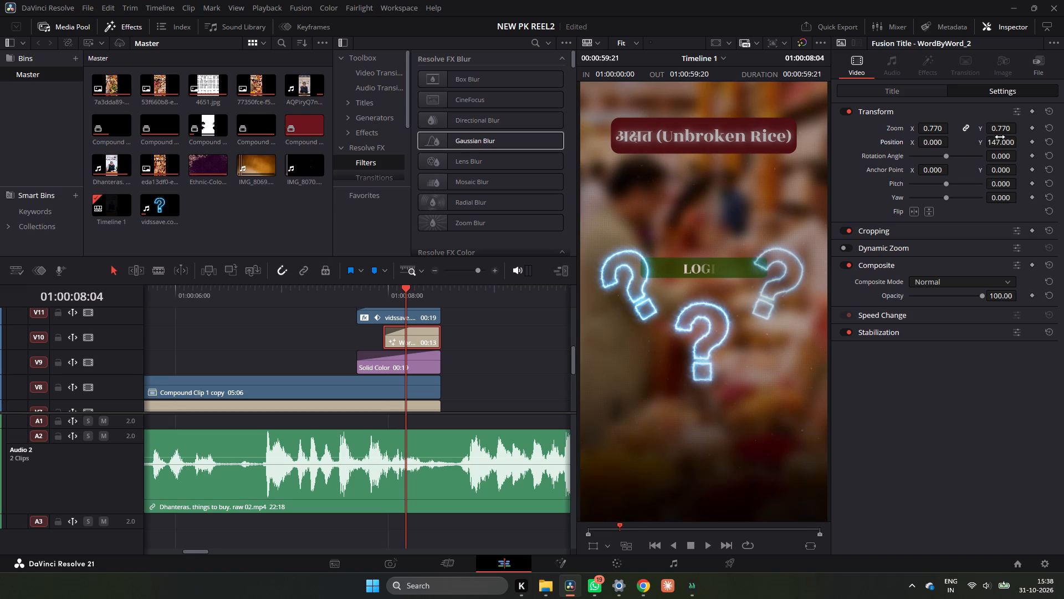
Narrow the green background rectangle of the LOGIC title in its Fusion composition to a width of about 0.368.
right_click(417, 338)
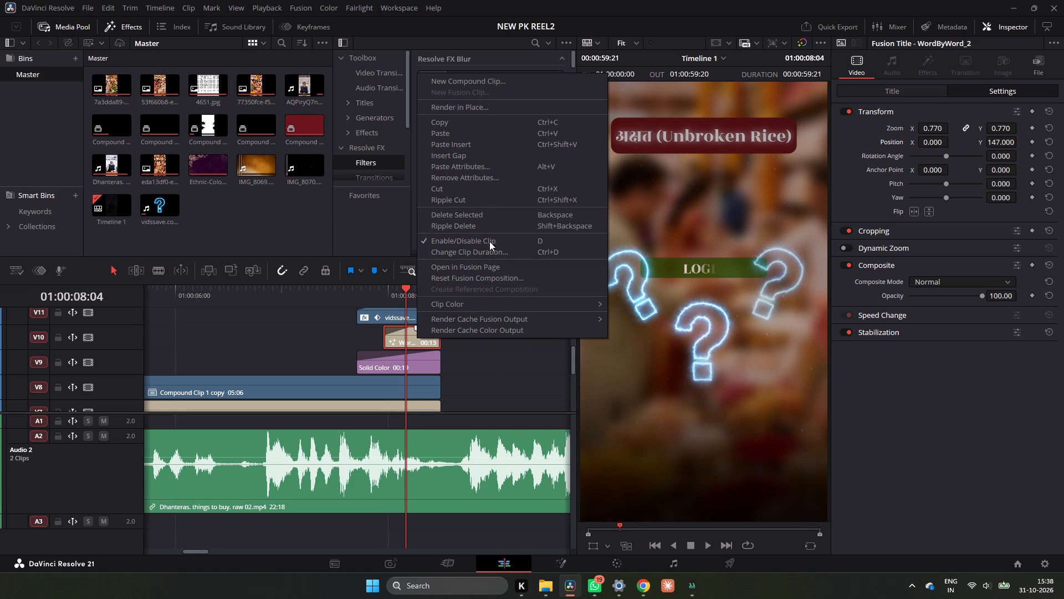
click(504, 270)
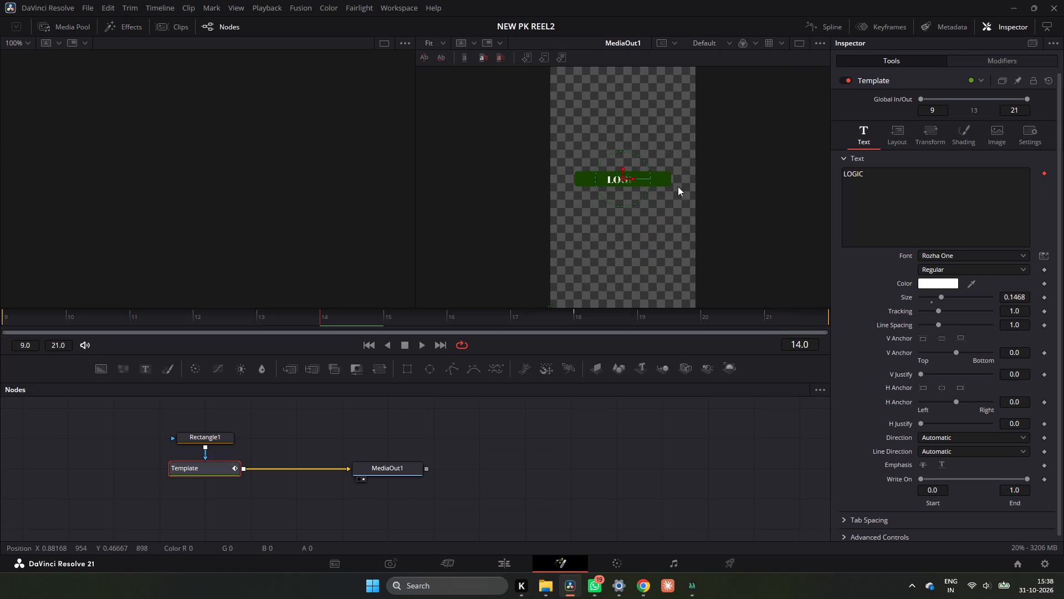
click(198, 441)
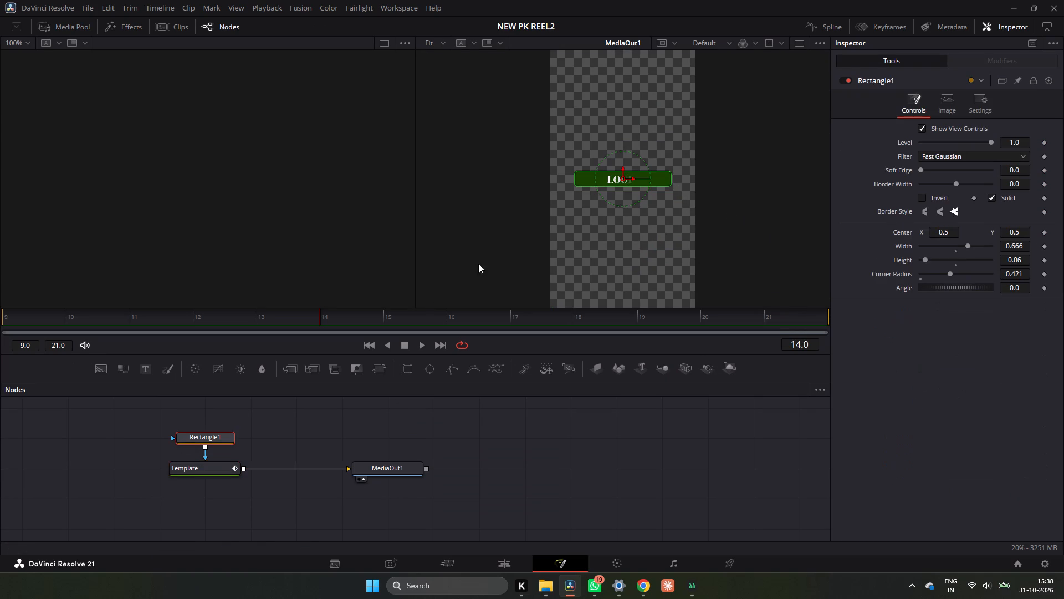
drag(673, 181, 651, 185)
click(508, 565)
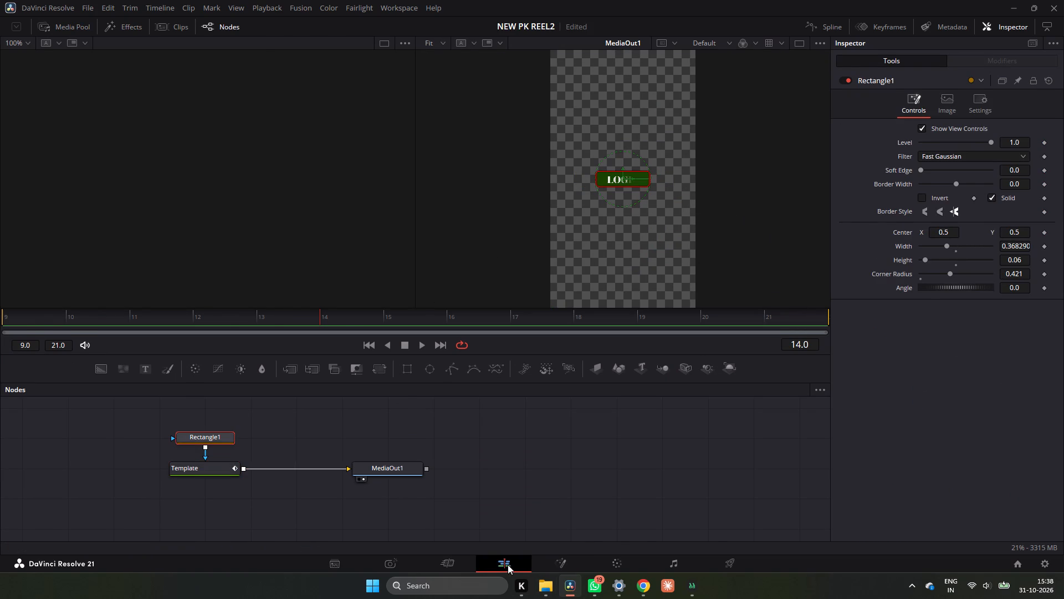
Replay the question-mark section from about 01:00:07:21 to check the LOGIC title with its narrower background.
key(space)
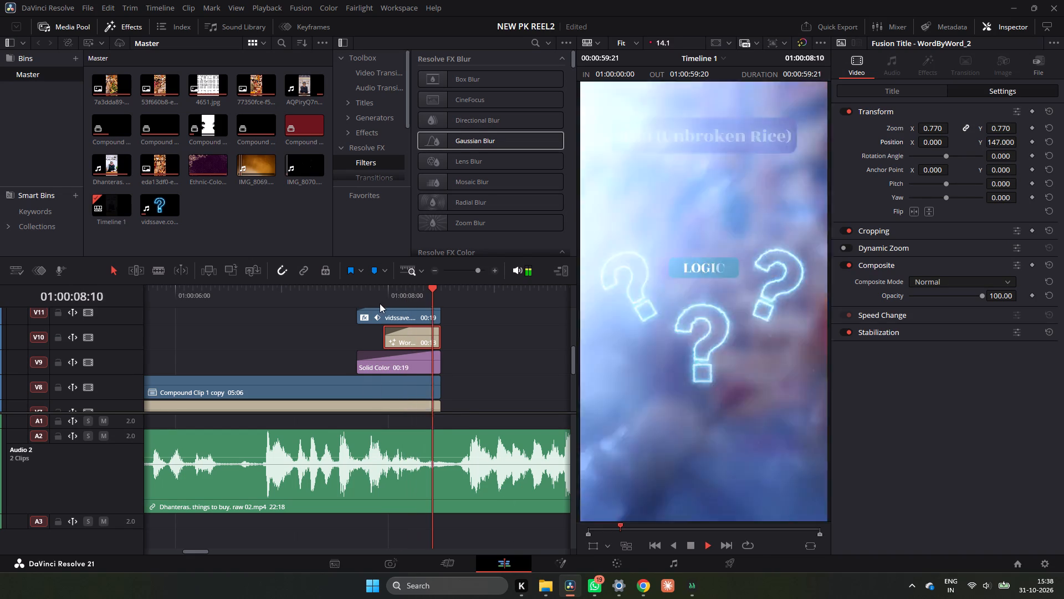
key(space)
click(380, 295)
key(space)
key(space)
click(376, 292)
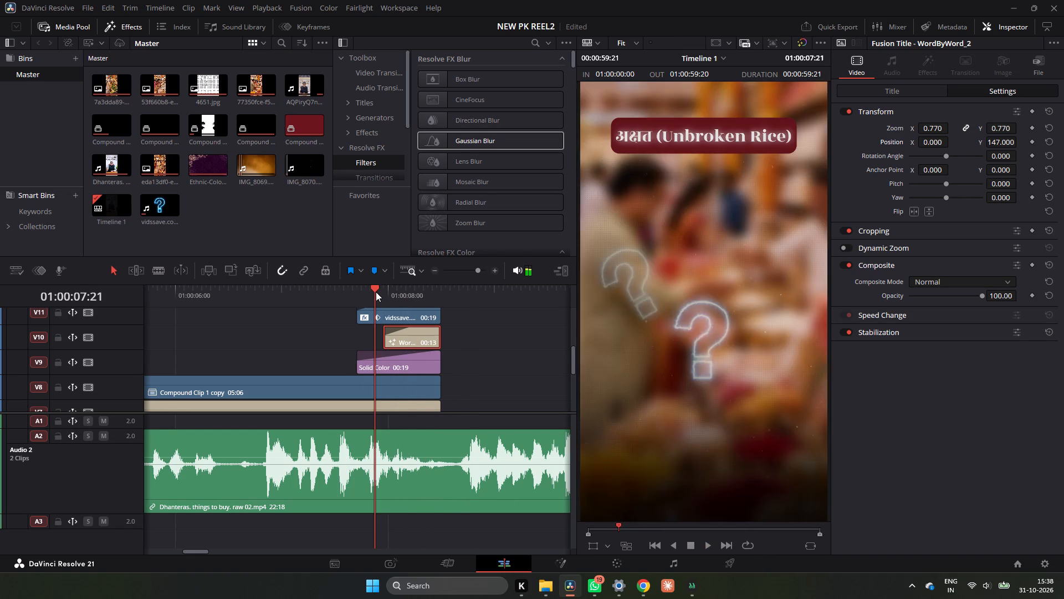
key(space)
key(space)
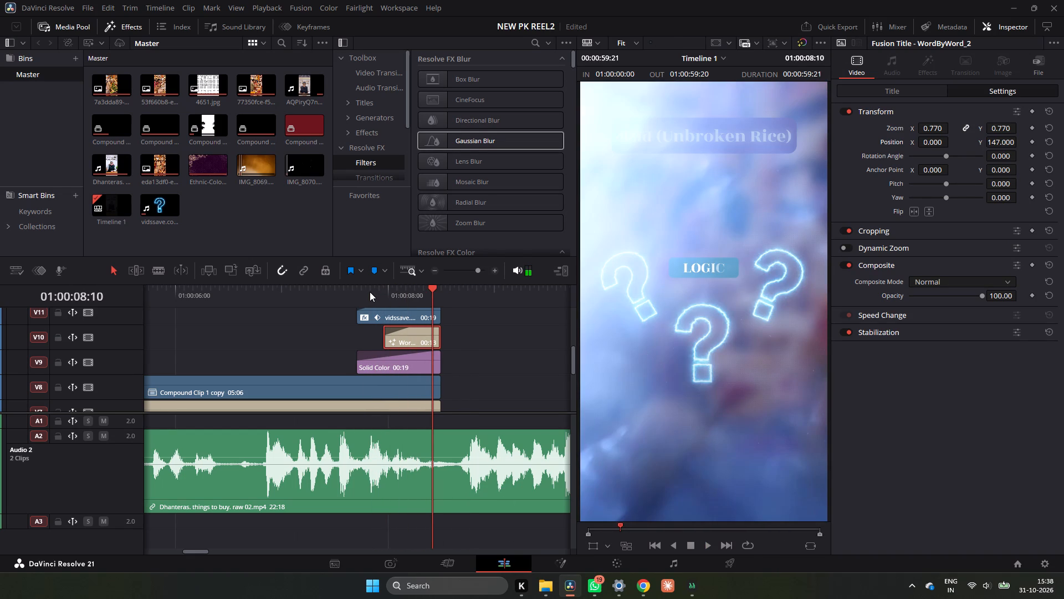
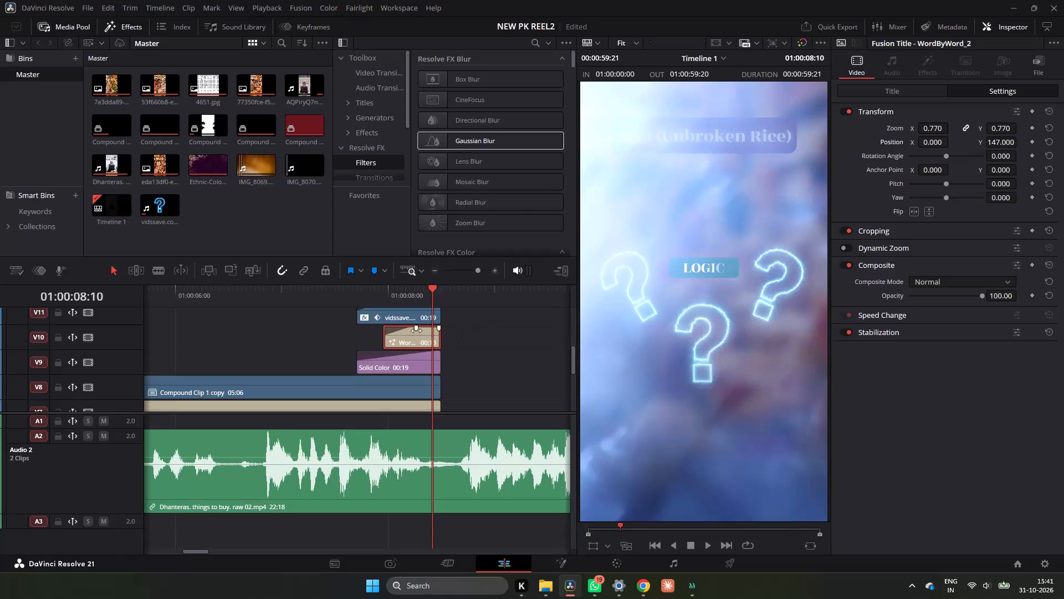
Play from about 01:00:08:10 to check the change from the question-mark section to the seated speaker's shot.
key(space)
key(space)
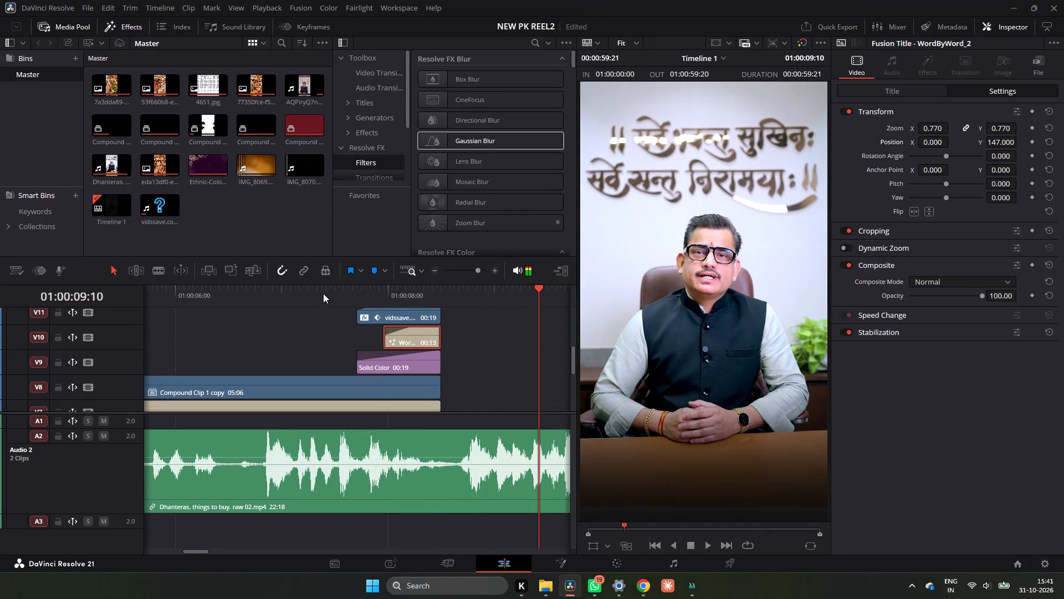
click(447, 298)
key(space)
key(space)
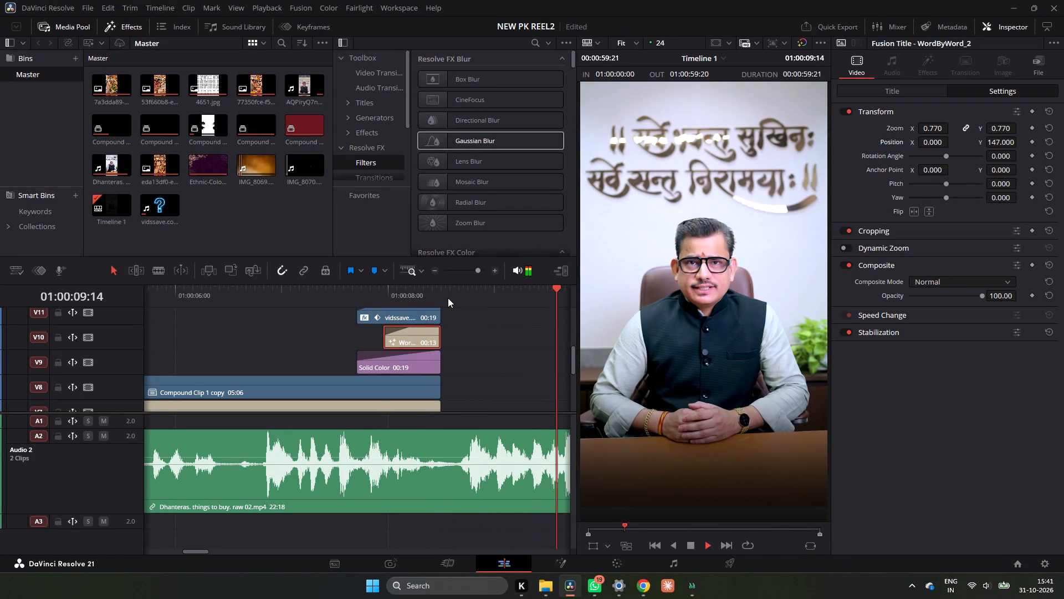
Switch to Chrome and open the Pinterest home page in a new tab through a Google search.
click(643, 597)
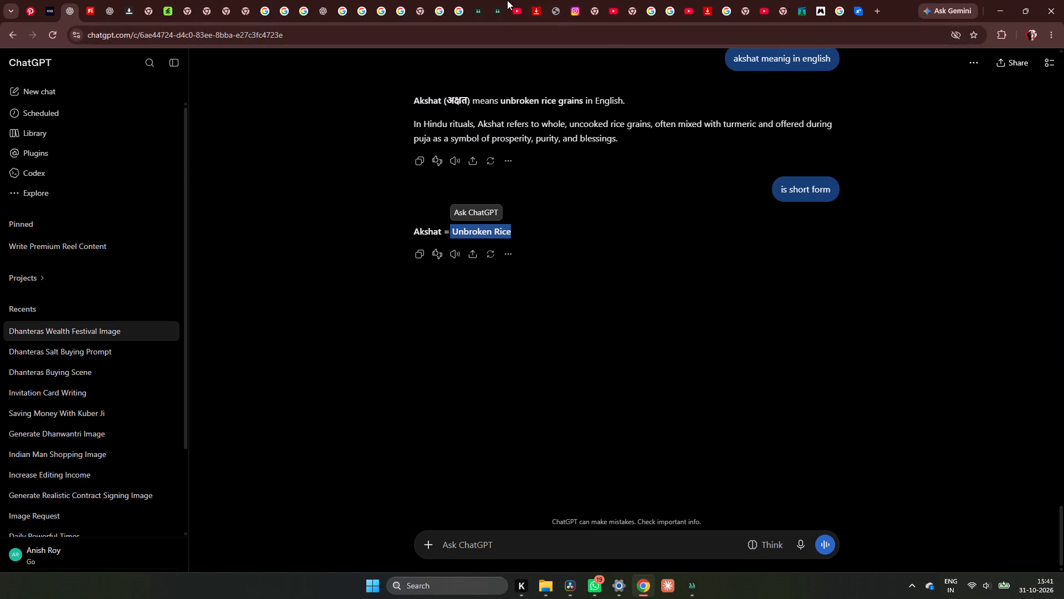
click(876, 14)
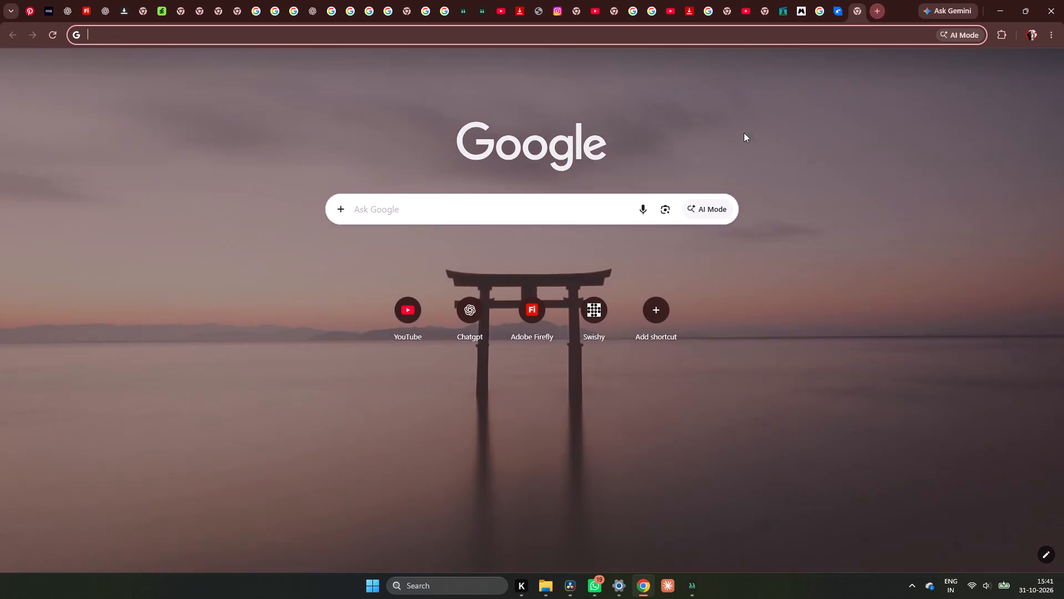
click(506, 203)
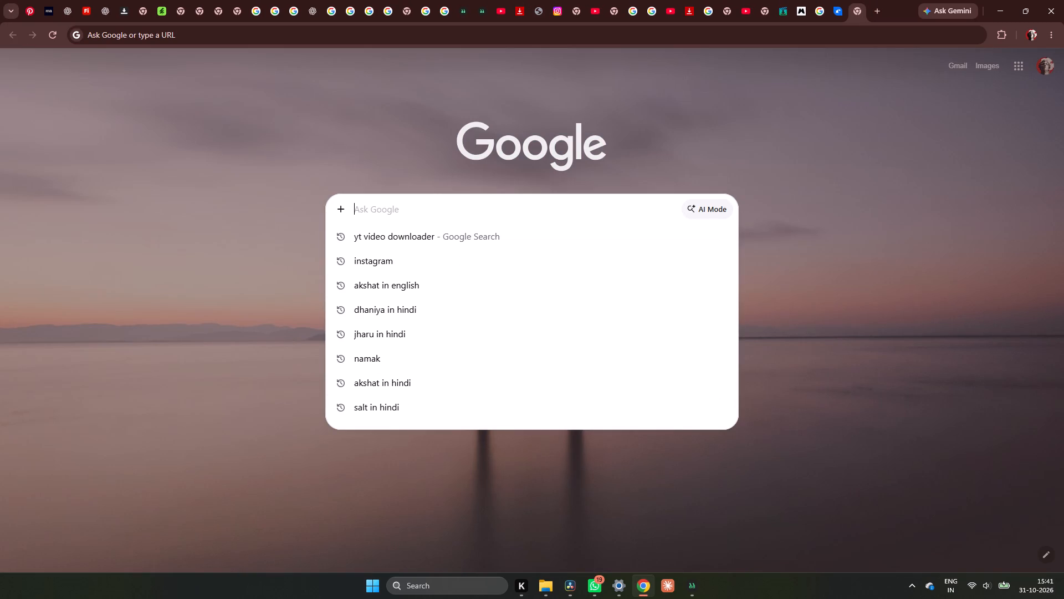
text(PINTRES)
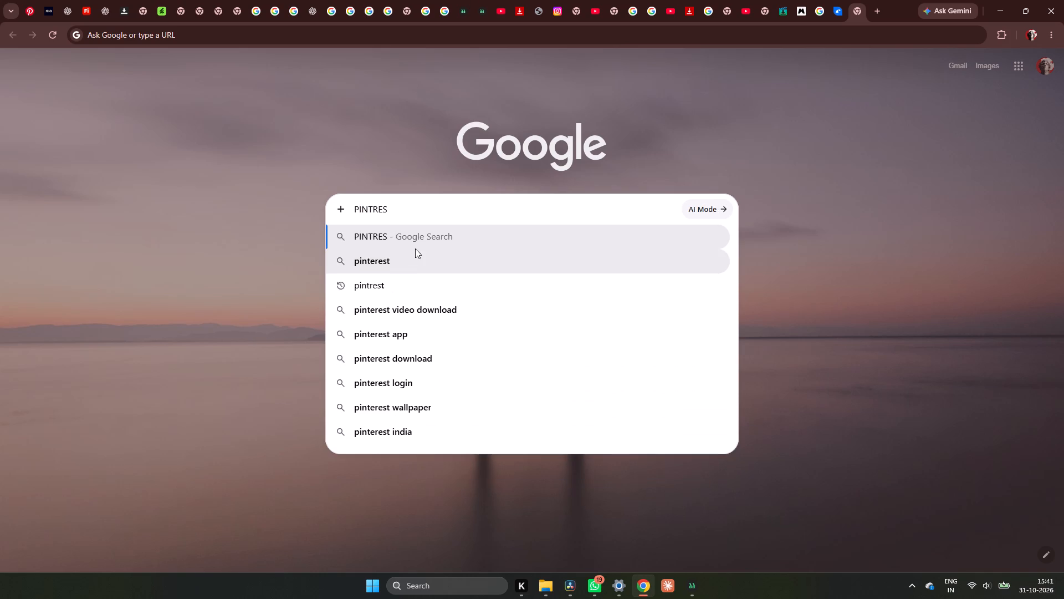
click(416, 247)
click(198, 205)
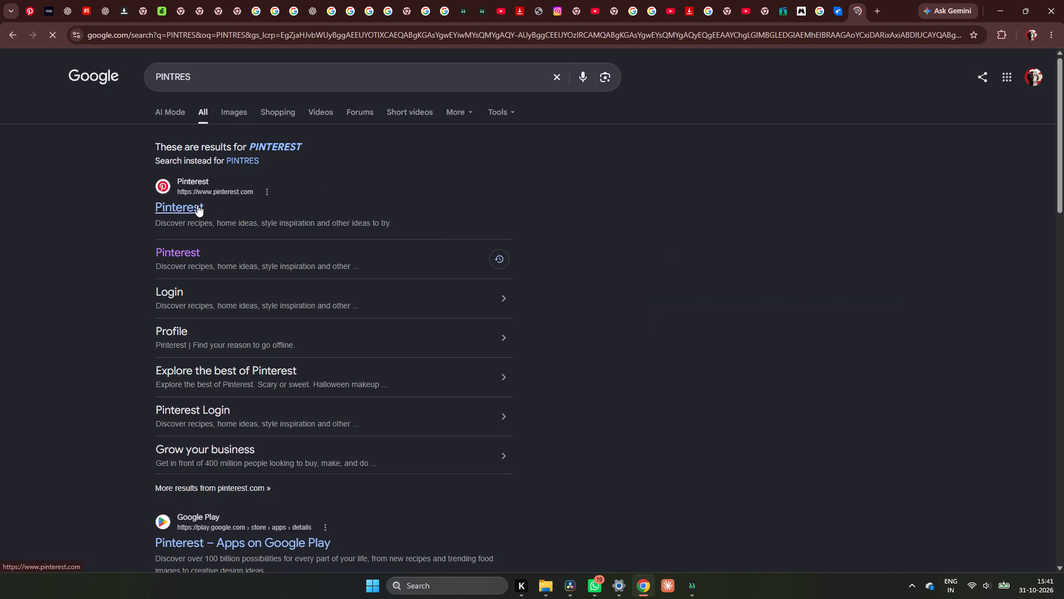
click(186, 205)
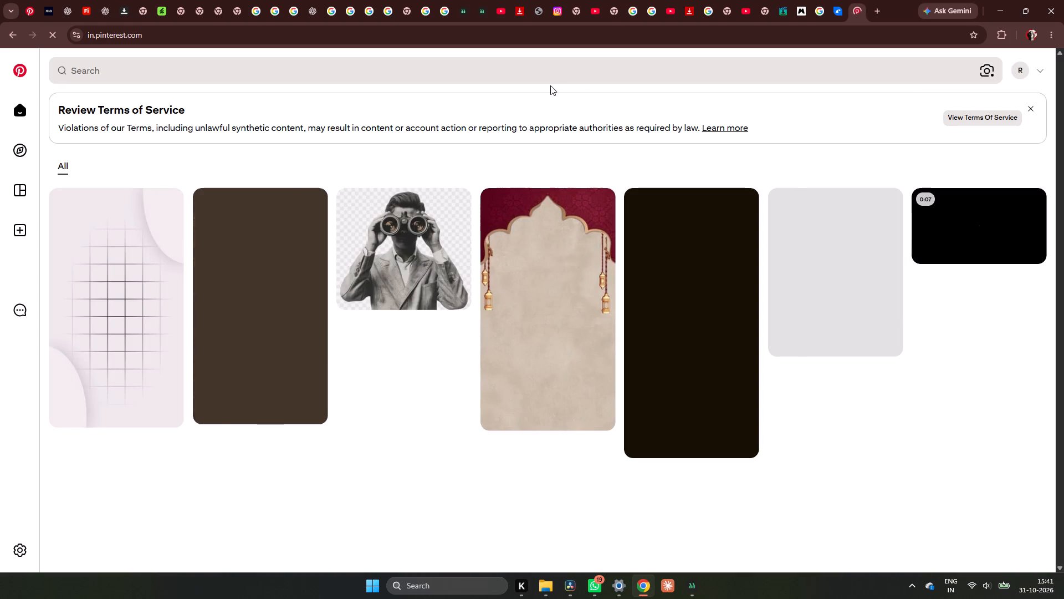
Search Pinterest for "LOGIC".
click(327, 75)
text(LOGIC)
key(Return)
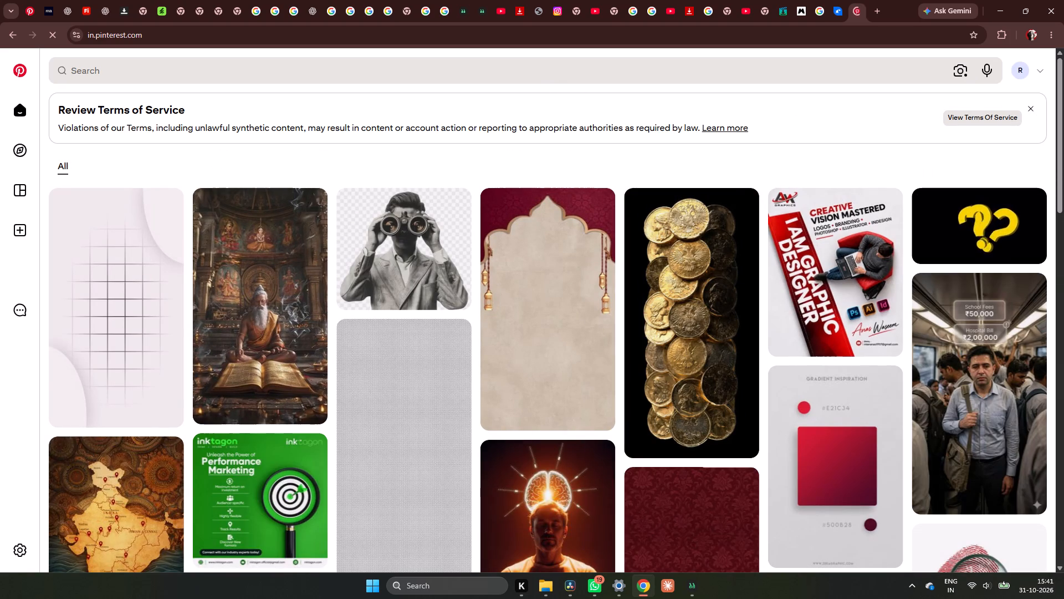
click(327, 75)
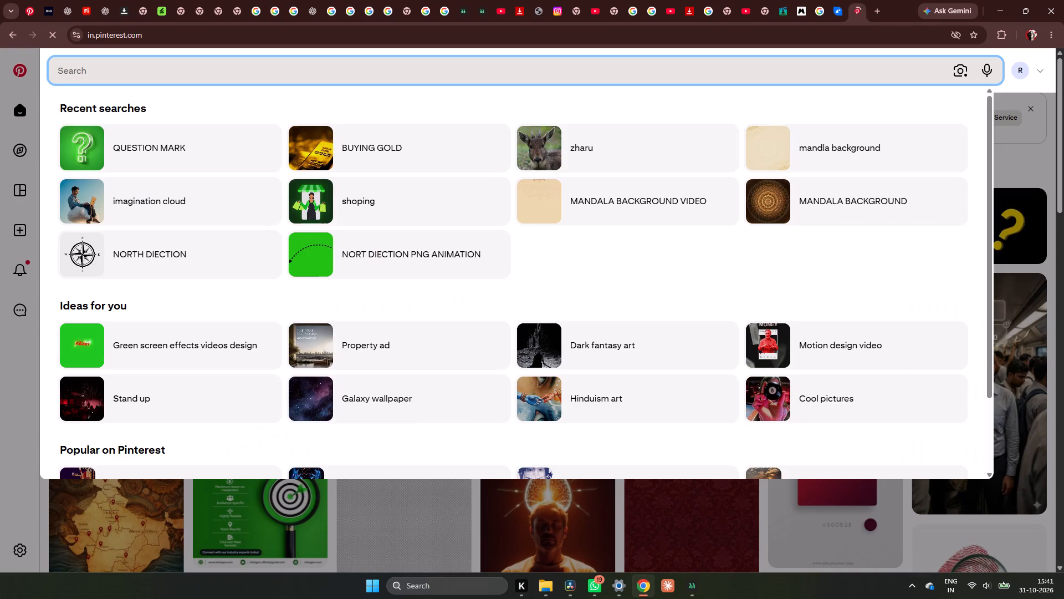
text(LOGIC)
key(Return)
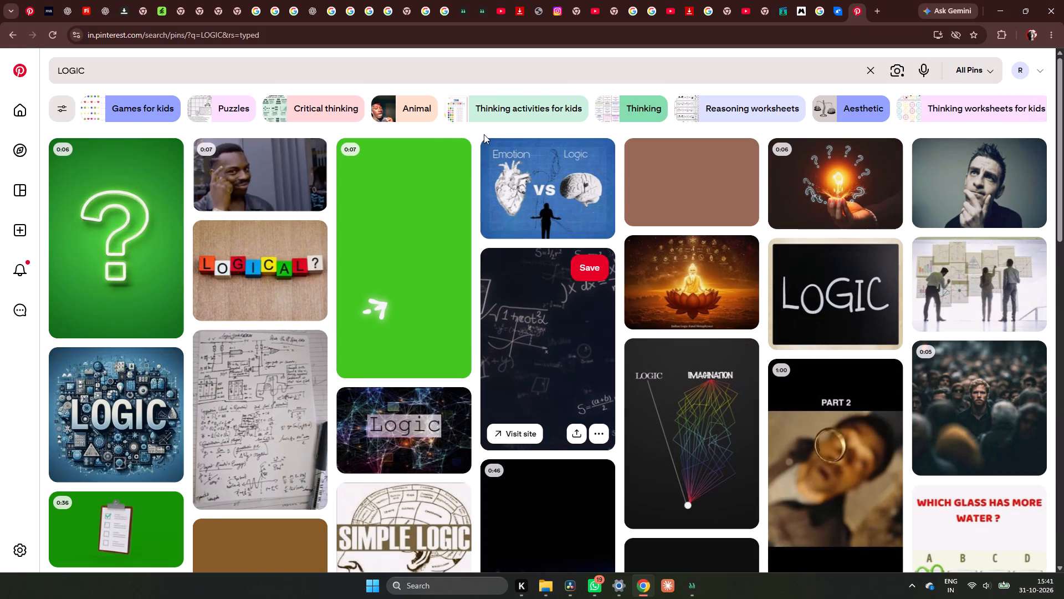
Browse the Pinterest results for "LOGIC" for images or clips that could illustrate the word in the reel.
scroll(553, 200, down, 4)
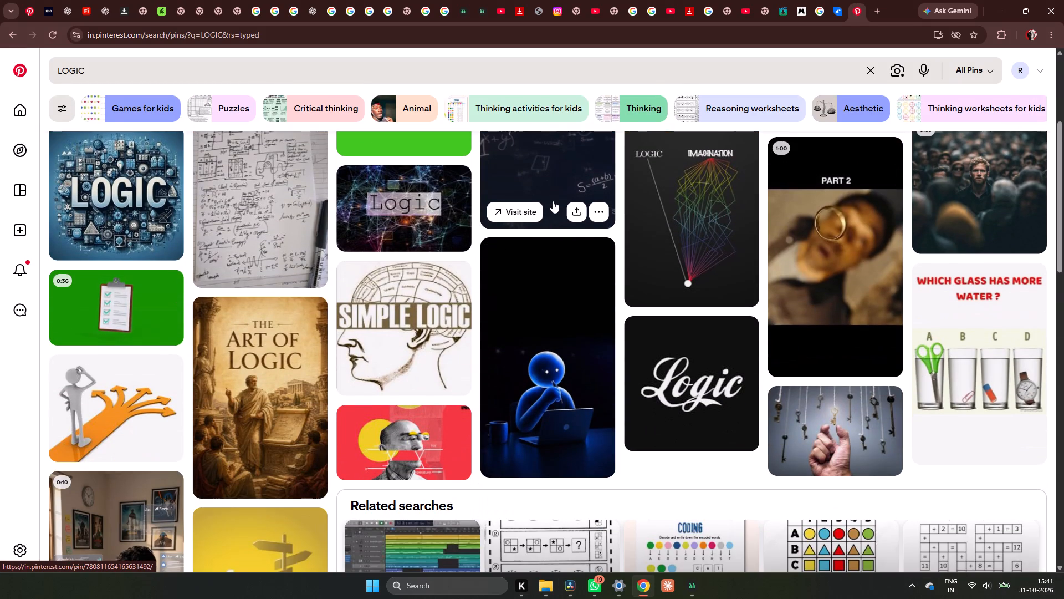
scroll(553, 201, down, 1)
scroll(426, 302, up, 3)
scroll(402, 334, down, 1)
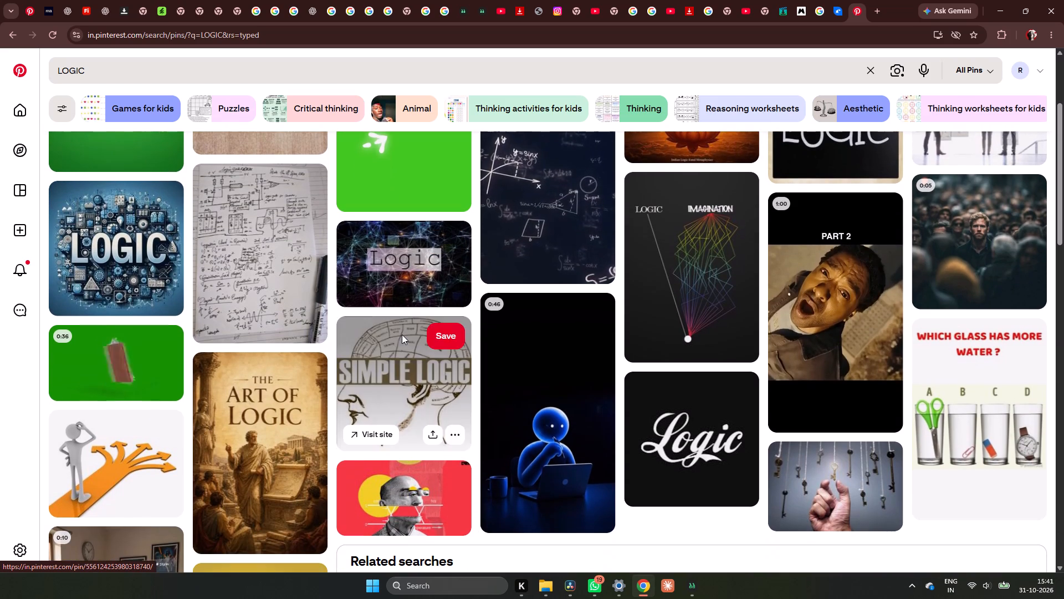
scroll(493, 262, up, 2)
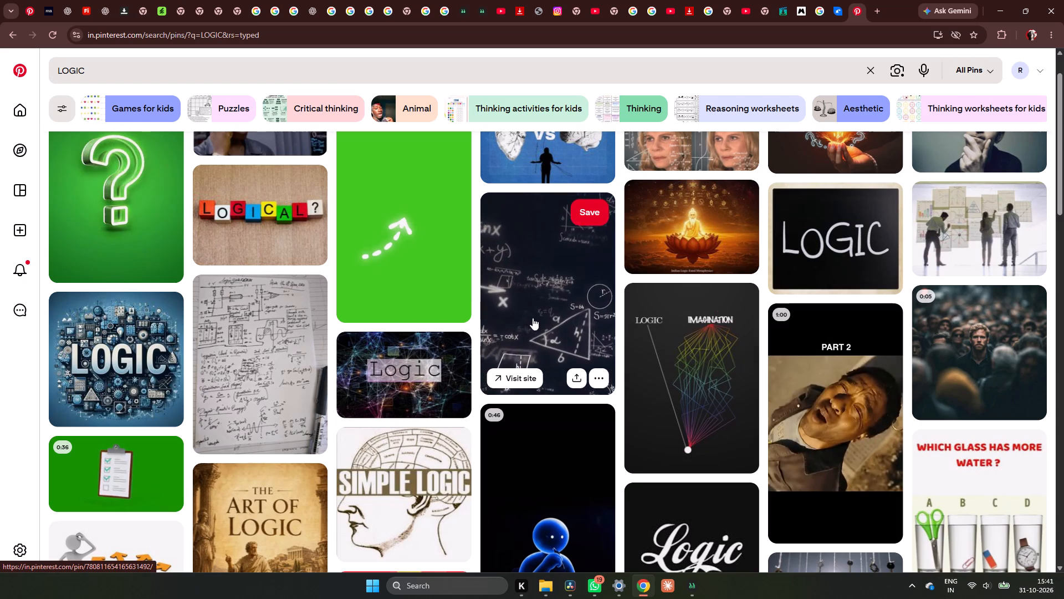
scroll(588, 325, down, 8)
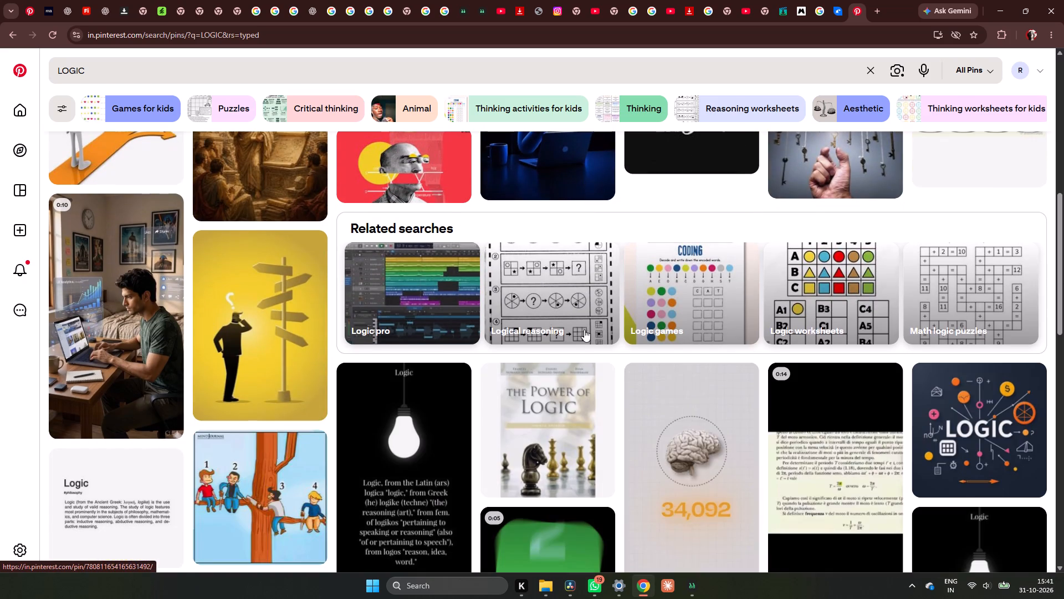
scroll(356, 339, down, 3)
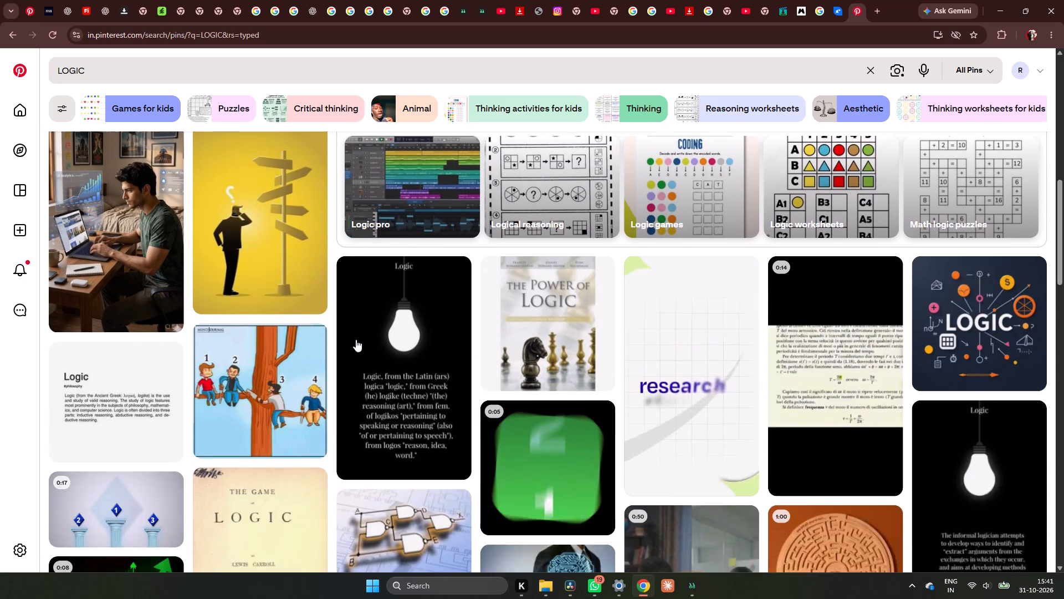
scroll(356, 339, up, 2)
scroll(356, 339, down, 7)
scroll(572, 356, up, 2)
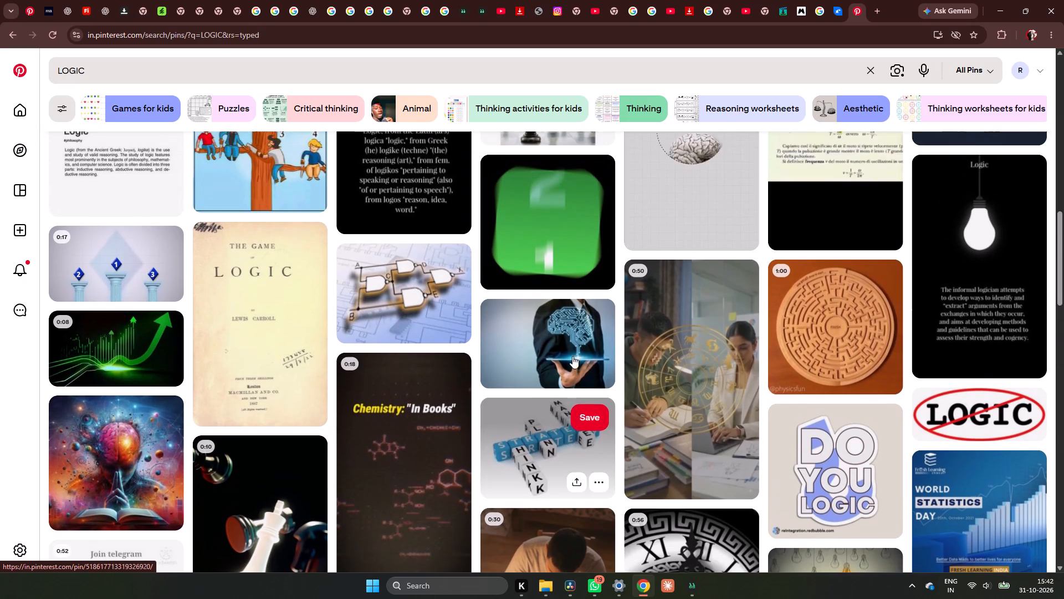
scroll(572, 356, up, 3)
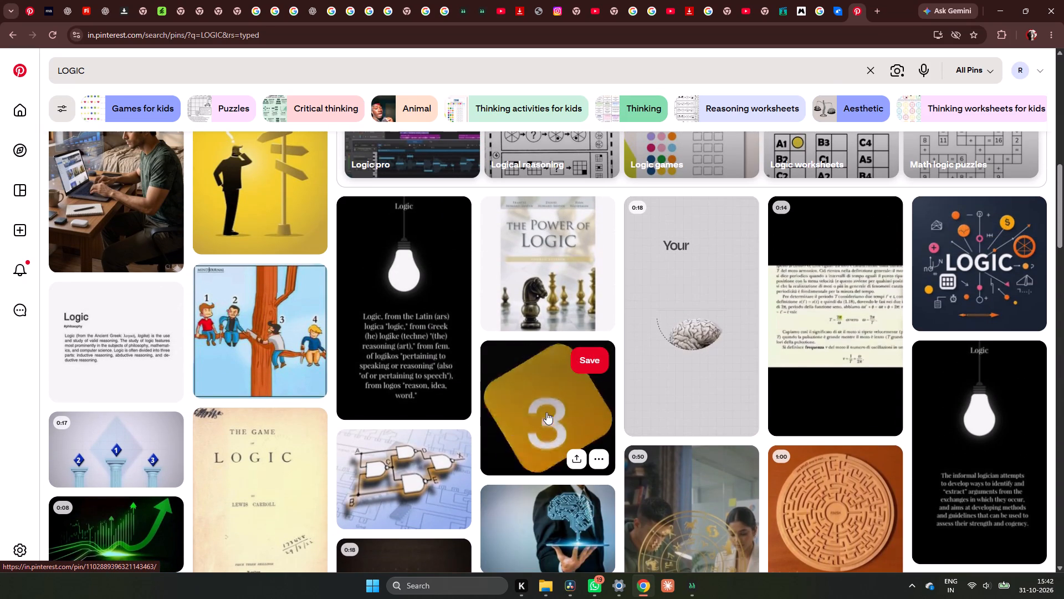
scroll(546, 412, up, 3)
scroll(545, 413, down, 14)
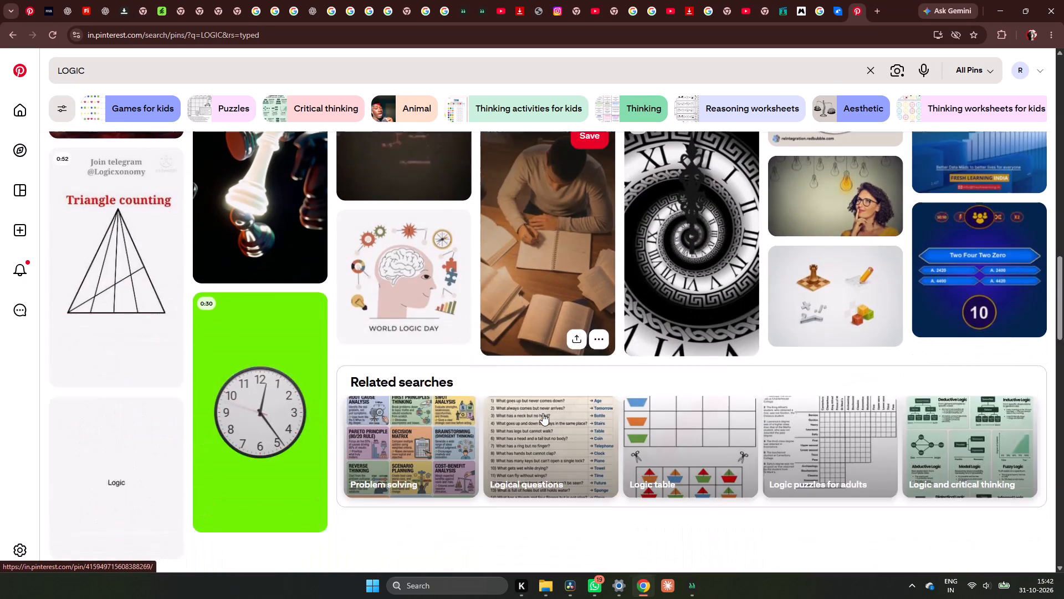
scroll(543, 413, up, 4)
scroll(543, 413, down, 6)
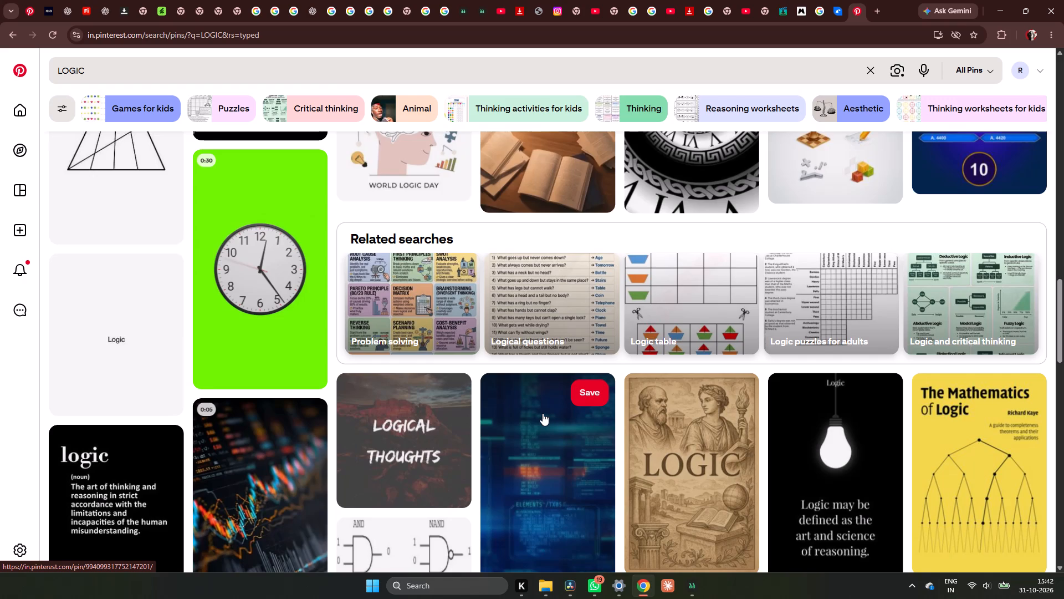
scroll(543, 413, down, 16)
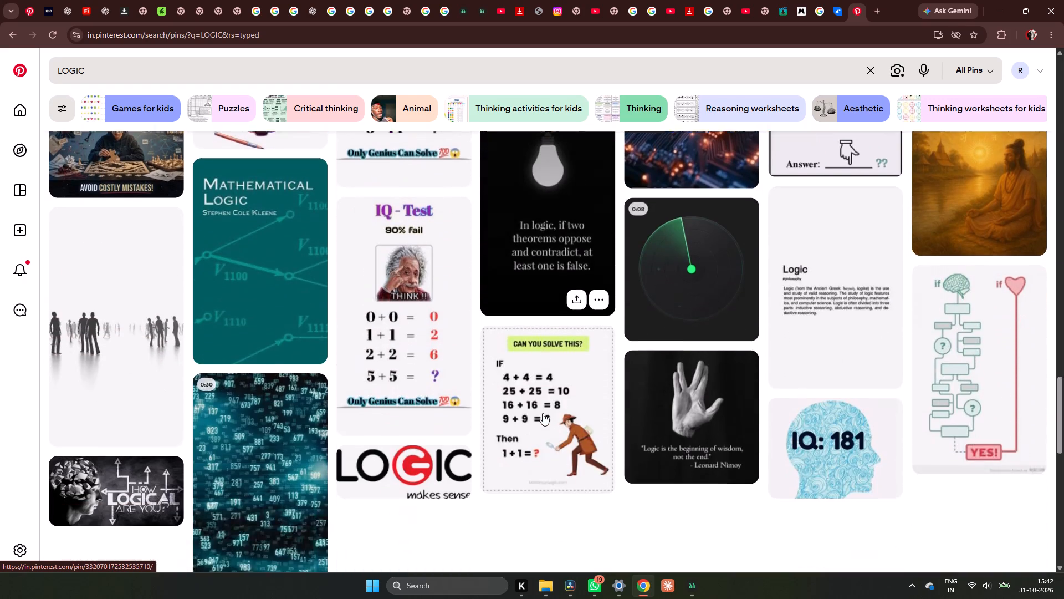
scroll(543, 413, down, 3)
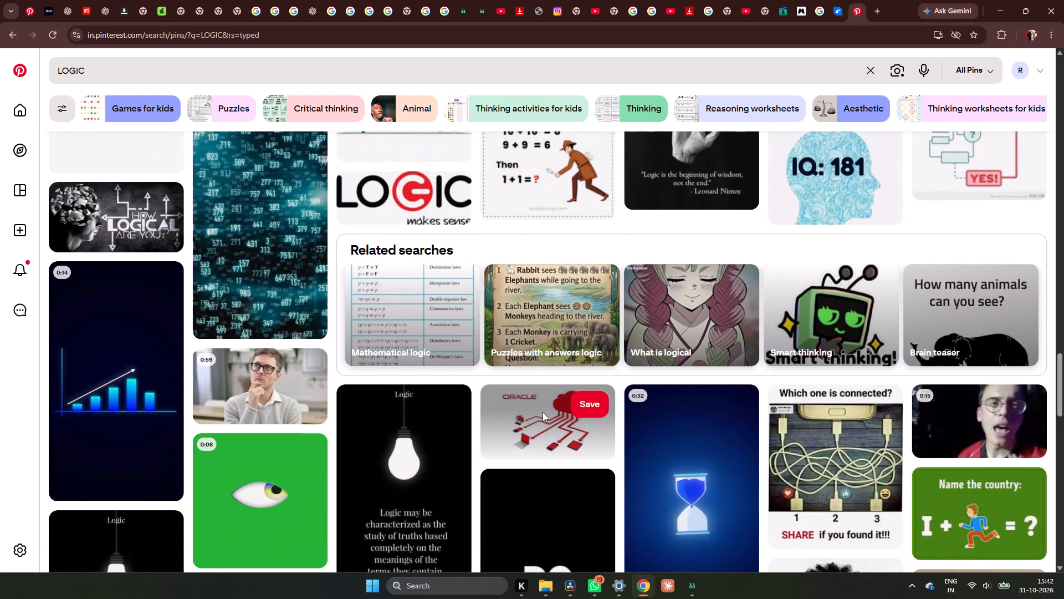
scroll(543, 412, down, 9)
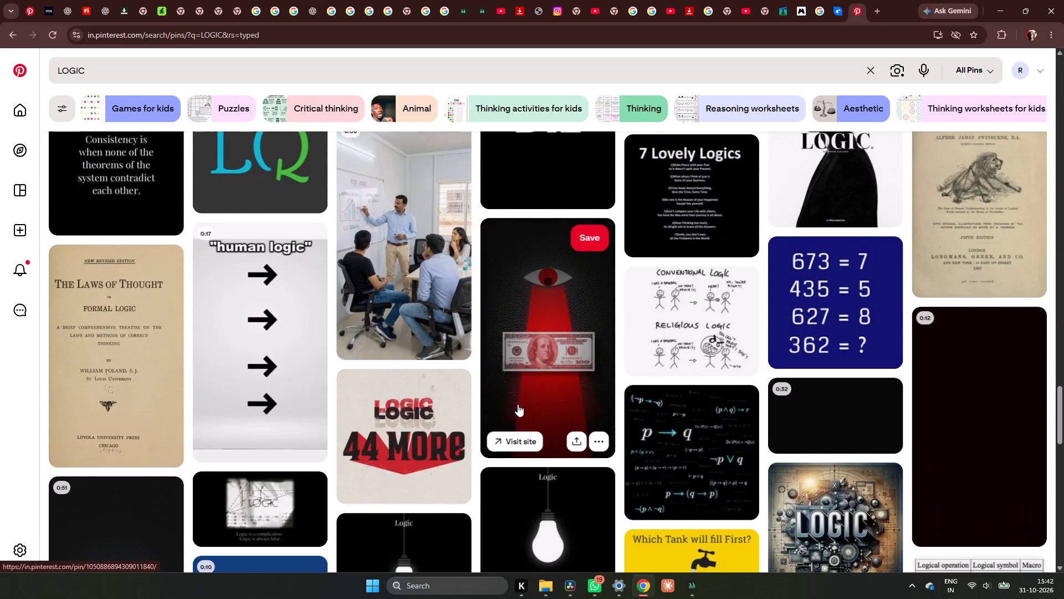
scroll(515, 404, down, 5)
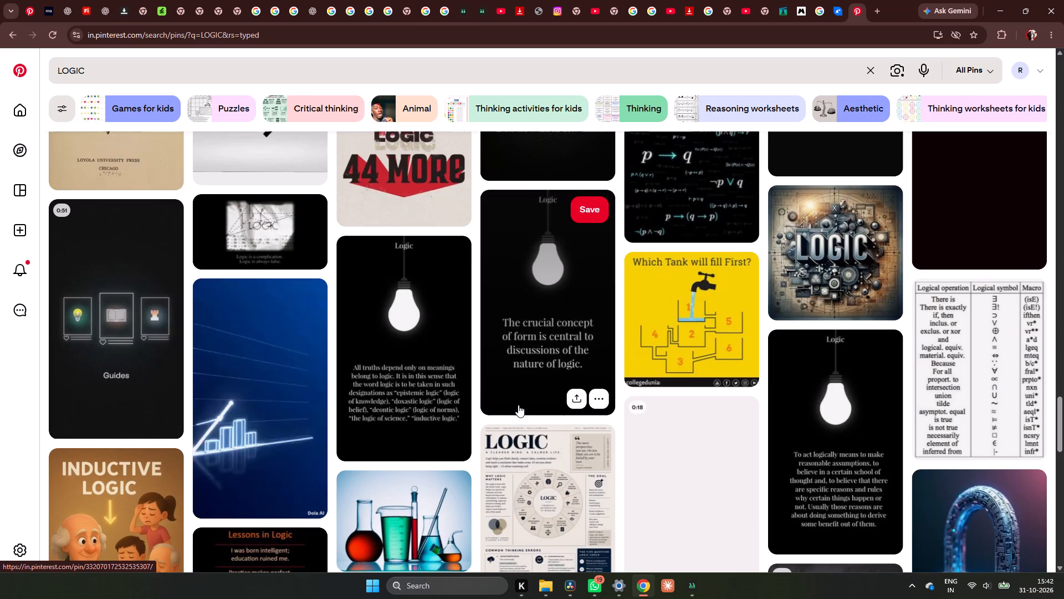
scroll(519, 405, down, 19)
scroll(535, 398, up, 5)
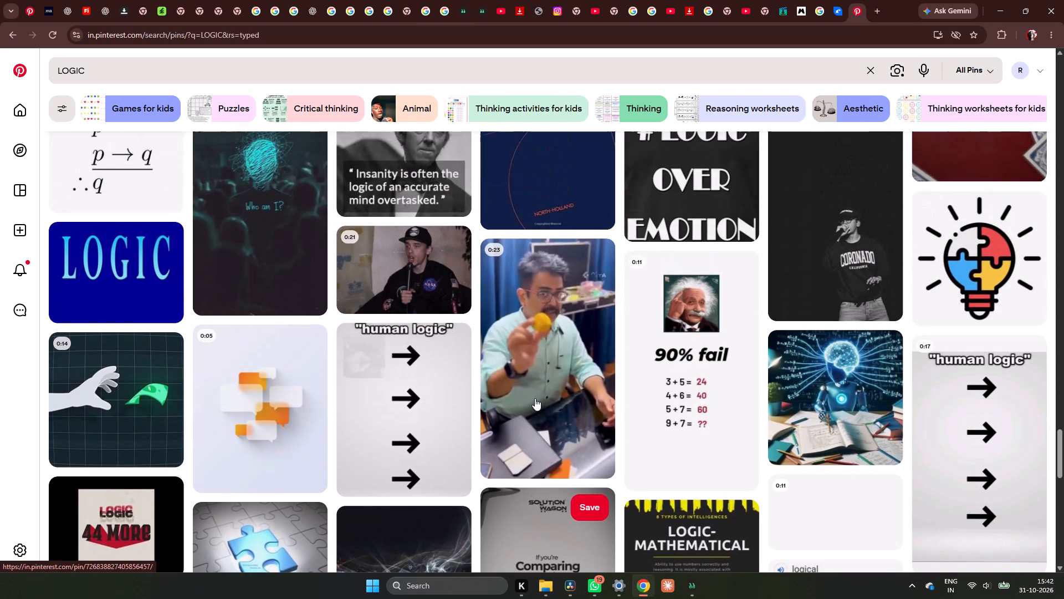
scroll(535, 397, up, 5)
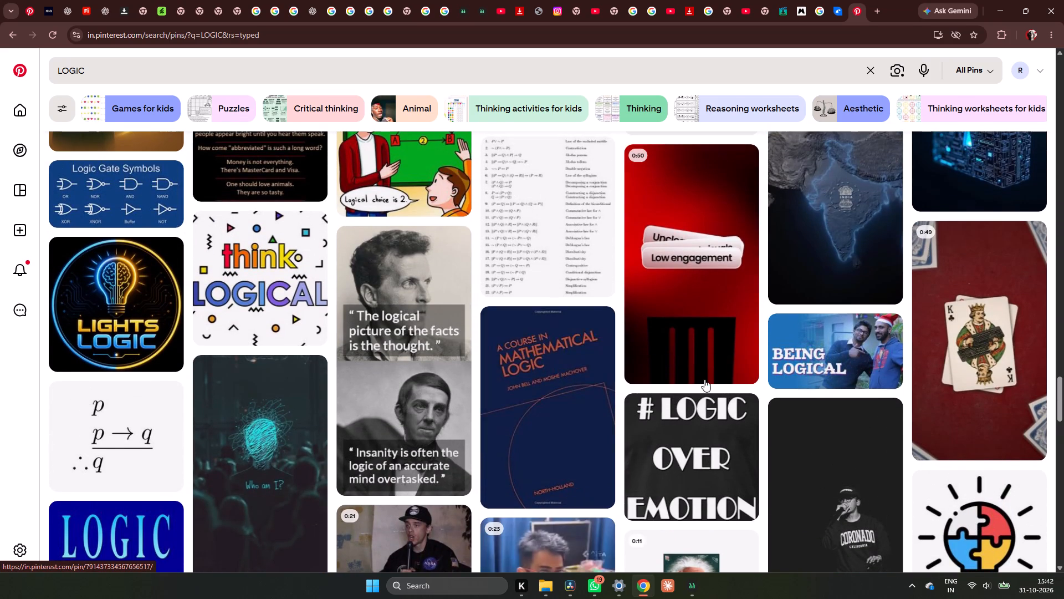
Return to DaVinci Resolve and replay the LOGIC title with the question marks through to the speaker's shot.
click(566, 584)
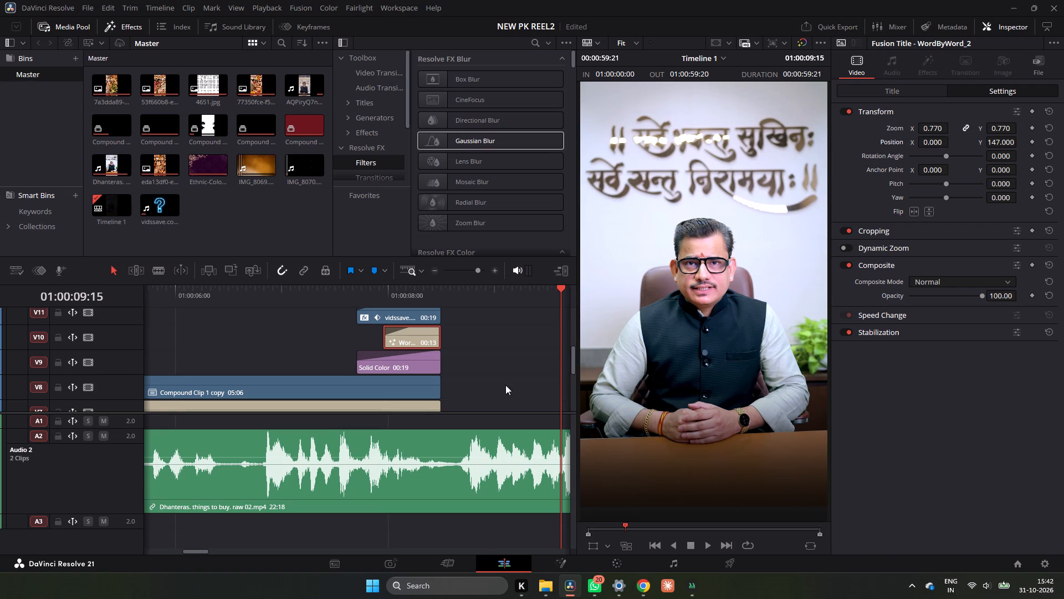
click(387, 296)
key(space)
key(space)
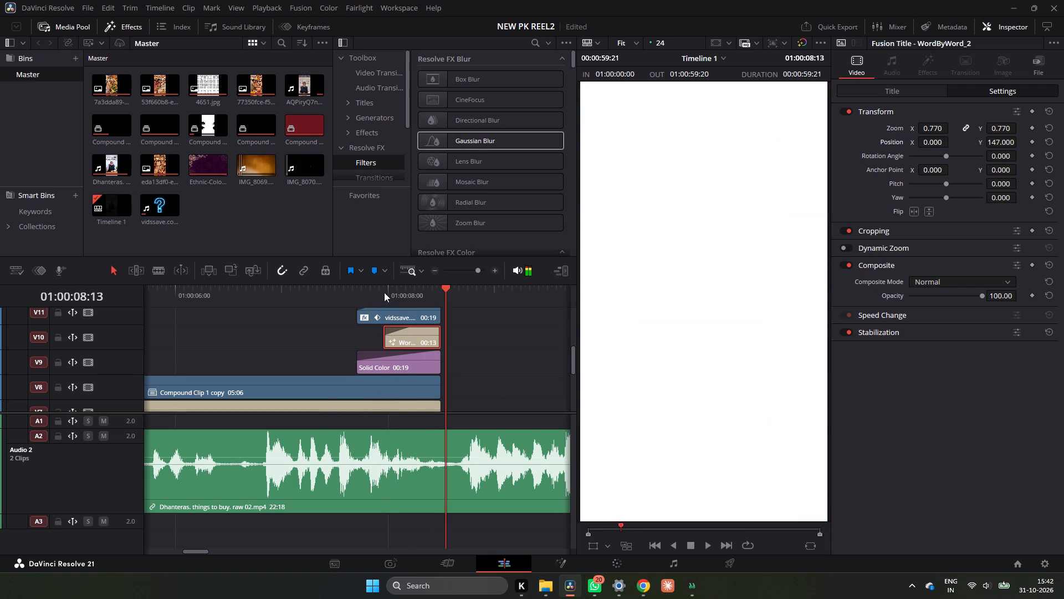
click(372, 293)
key(space)
key(space)
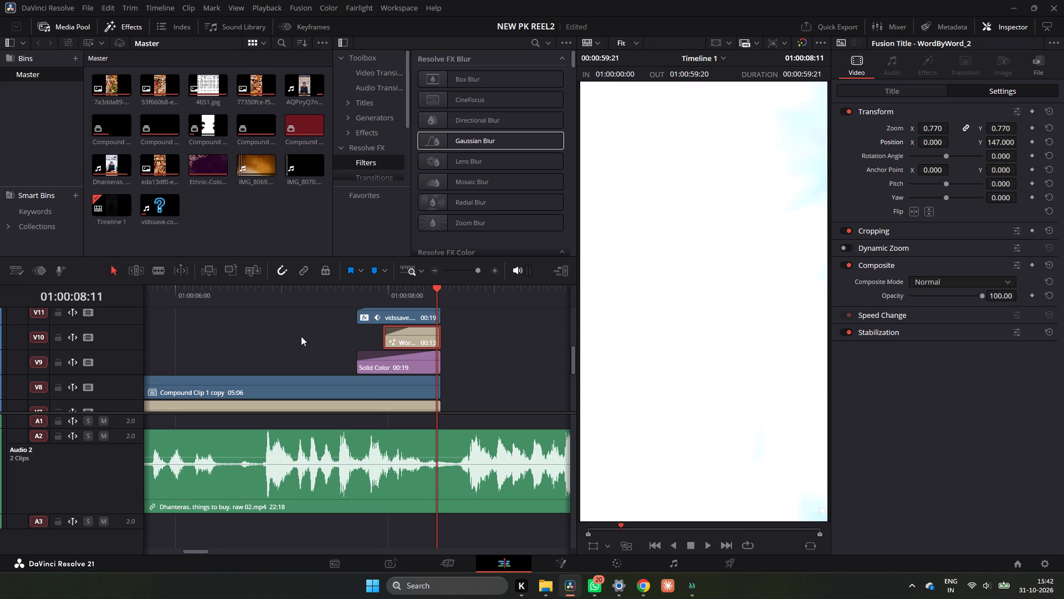
click(366, 302)
key(space)
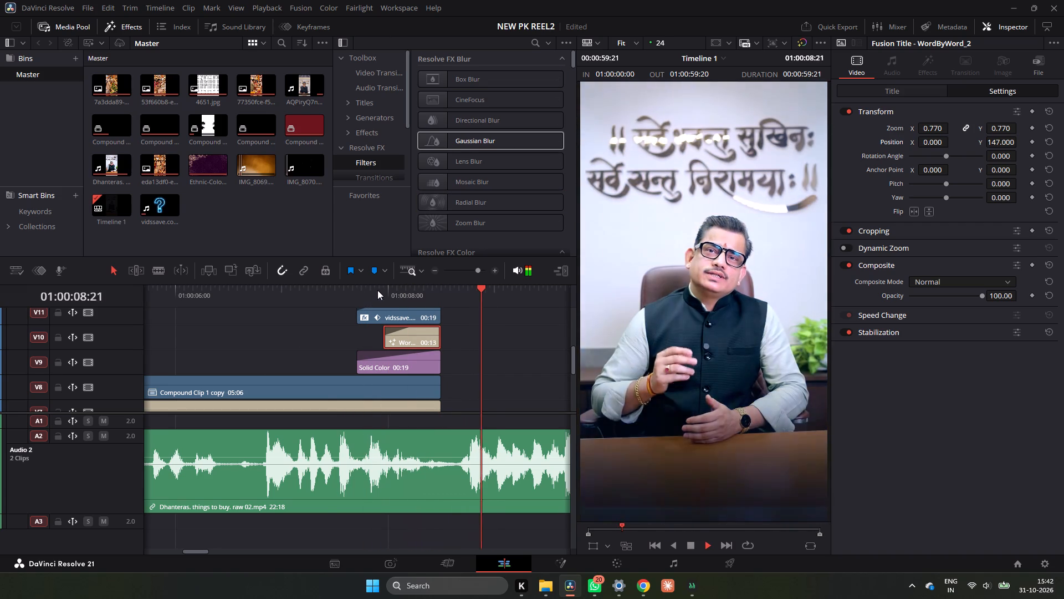
key(space)
Replay the unbroken-rice scene from about 01:00:06:00 into the question-mark section to check how the LOGIC title comes in.
click(328, 289)
key(space)
click(311, 292)
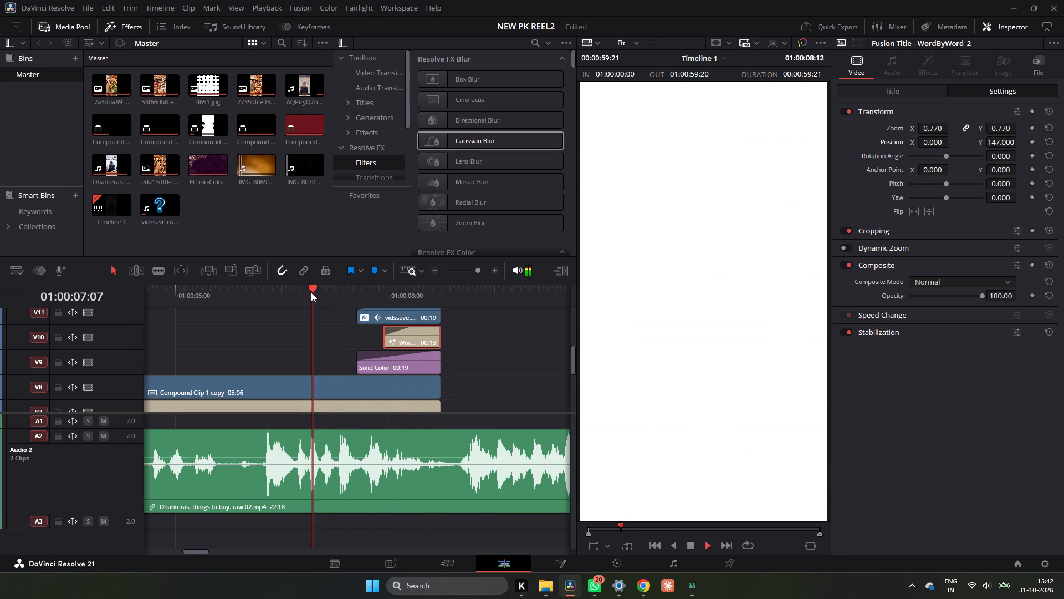
click(183, 292)
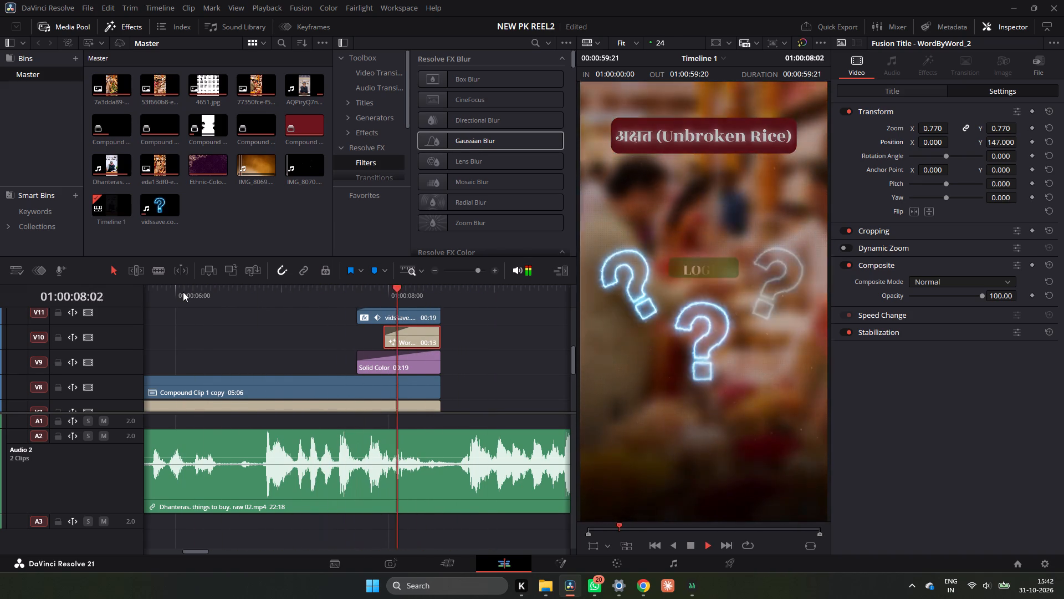
click(214, 298)
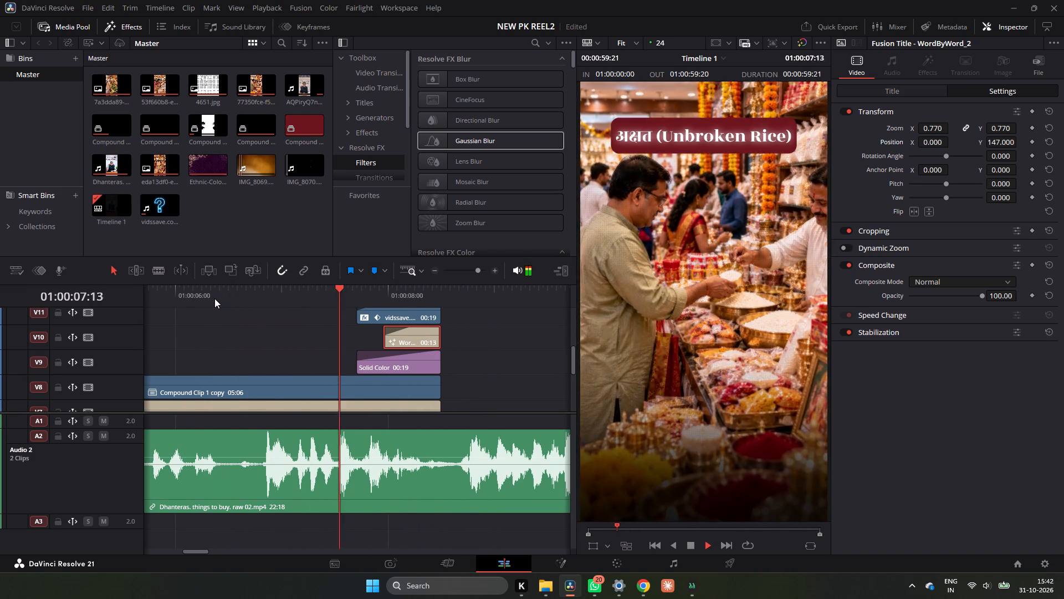
key(space)
scroll(332, 332, down, 2)
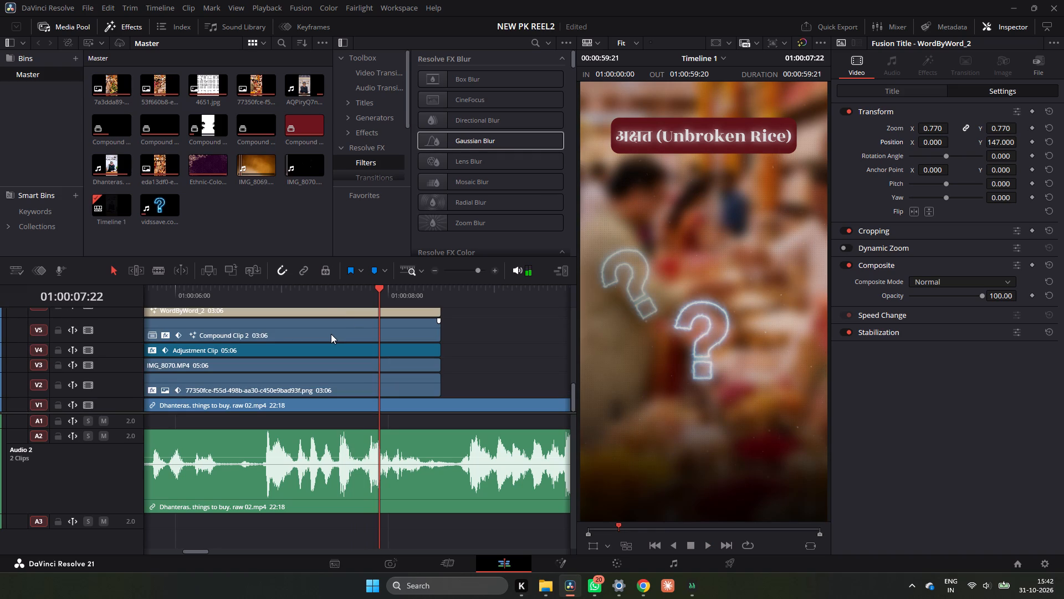
drag(329, 293, 322, 295)
key(space)
key(space)
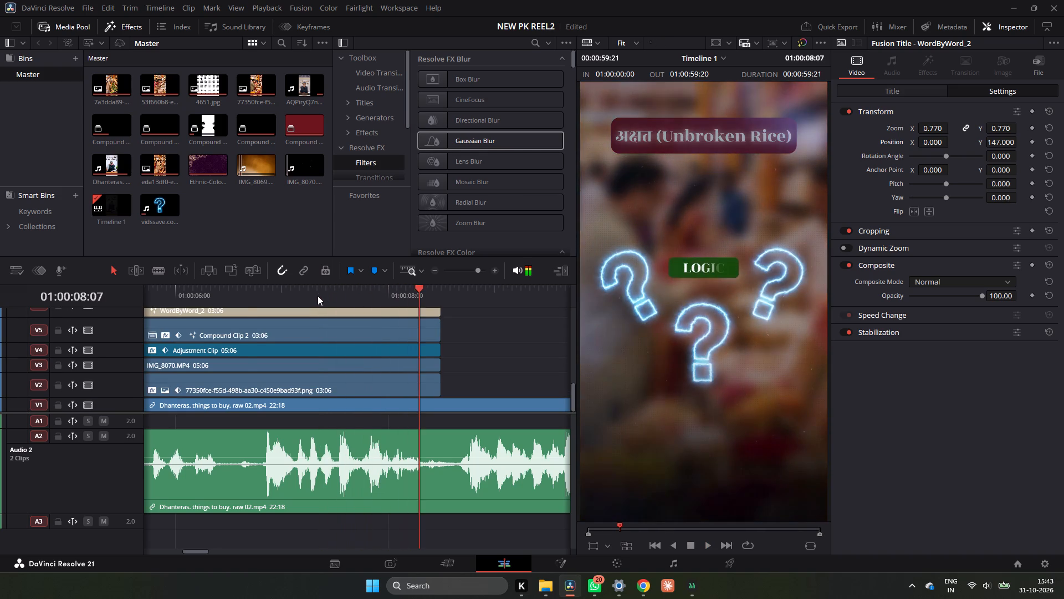
Replay the unbroken-rice scene from about 01:00:06:16 to check how the question marks come in.
click(318, 296)
click(245, 297)
key(space)
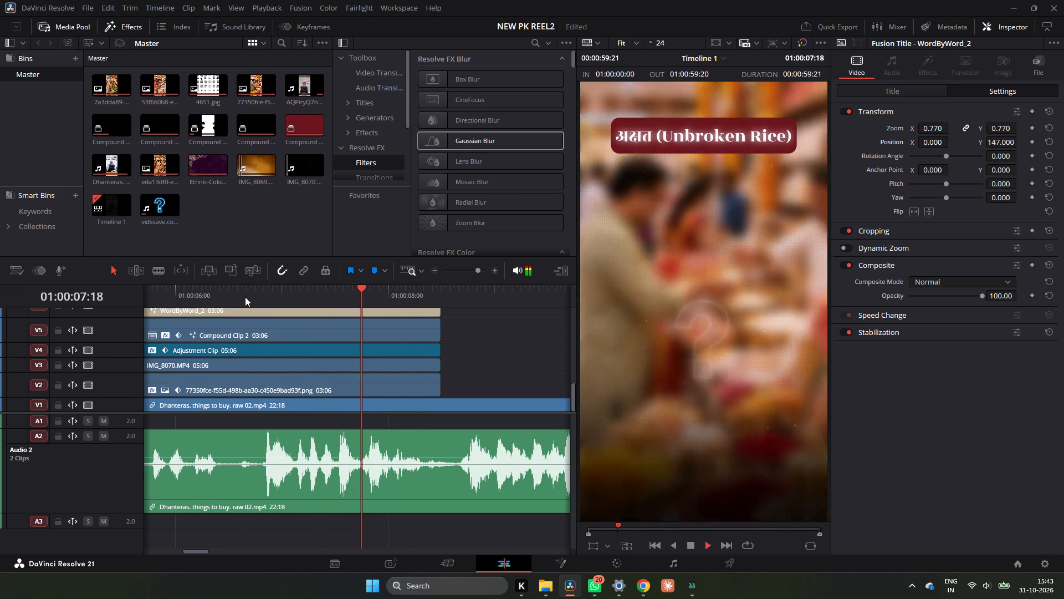
click(245, 297)
key(space)
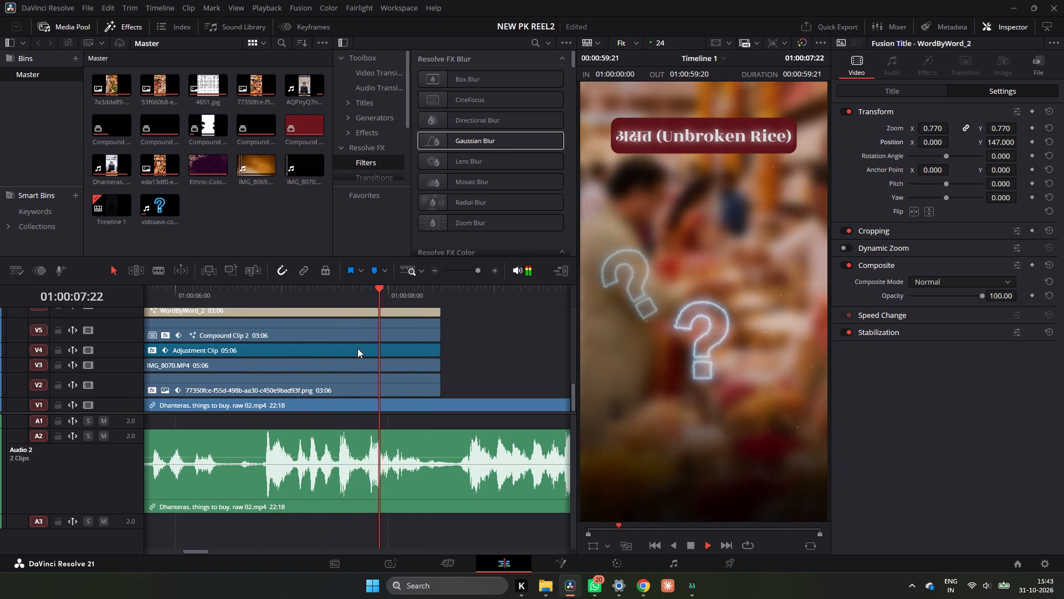
Select the unbroken-rice market image clip on V2 and open its Gaussian Blur settings.
scroll(365, 362, up, 2)
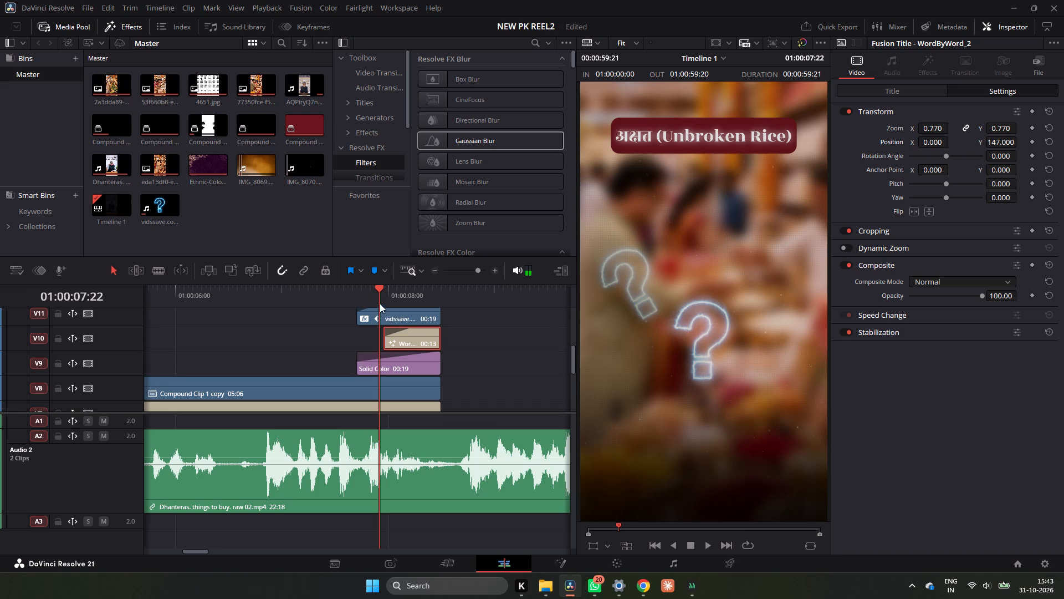
drag(379, 297, 354, 307)
scroll(381, 356, down, 3)
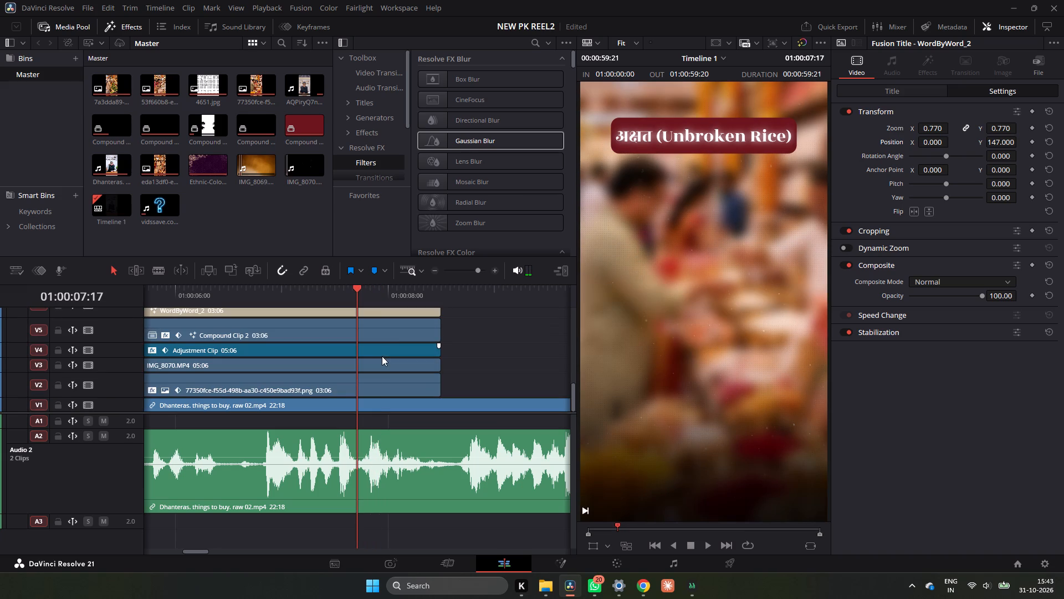
click(391, 334)
scroll(391, 334, up, 1)
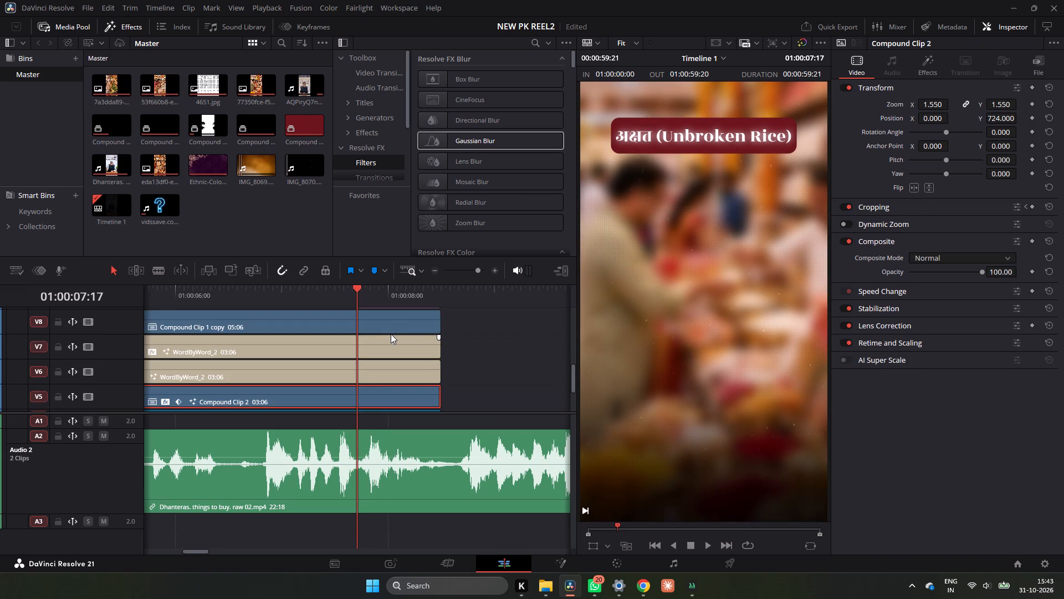
scroll(391, 334, up, 1)
scroll(391, 334, down, 3)
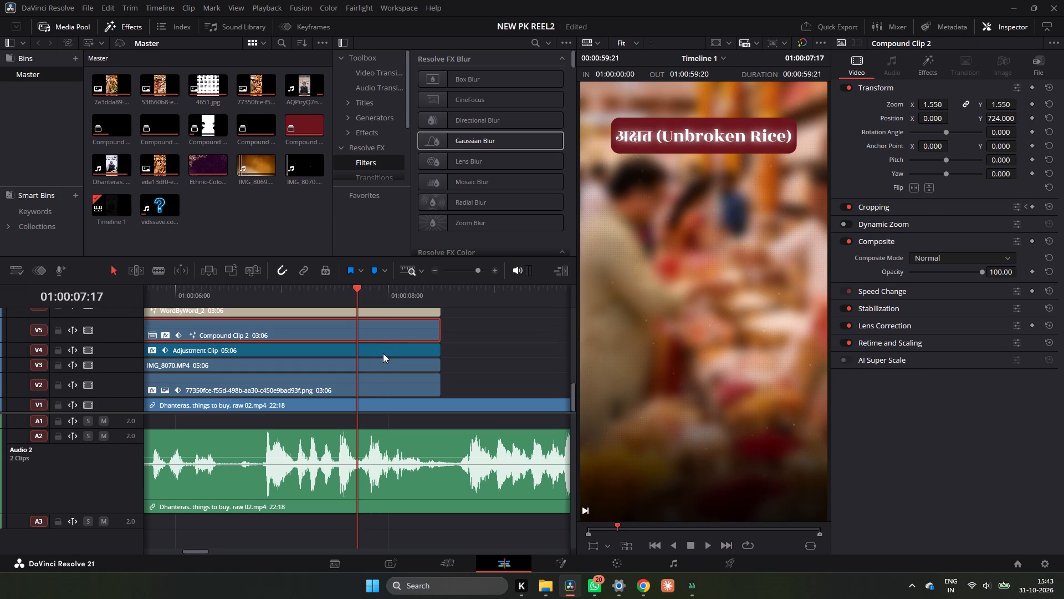
click(374, 367)
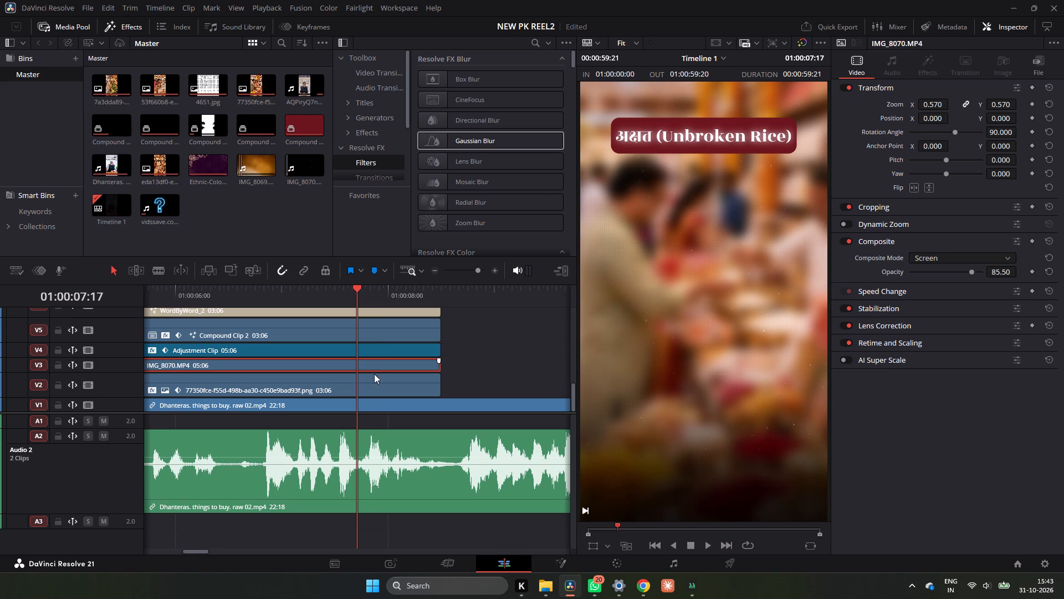
click(376, 392)
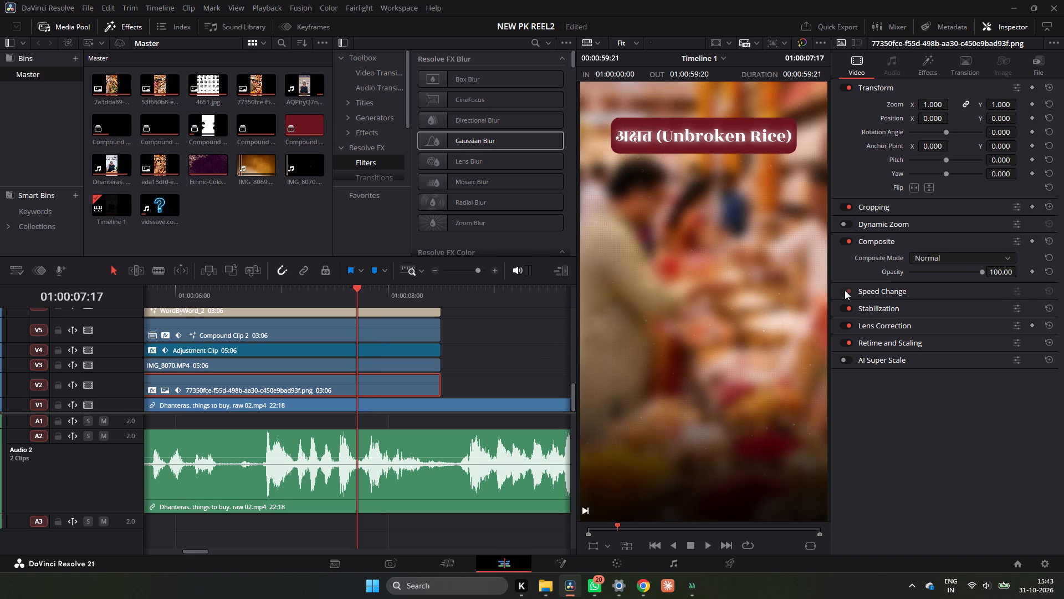
click(917, 56)
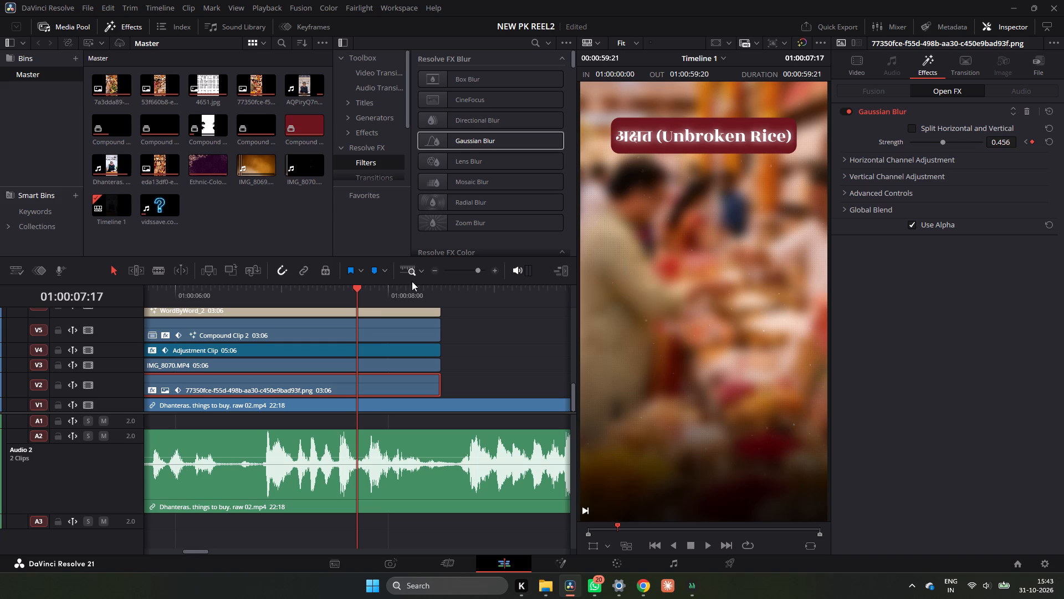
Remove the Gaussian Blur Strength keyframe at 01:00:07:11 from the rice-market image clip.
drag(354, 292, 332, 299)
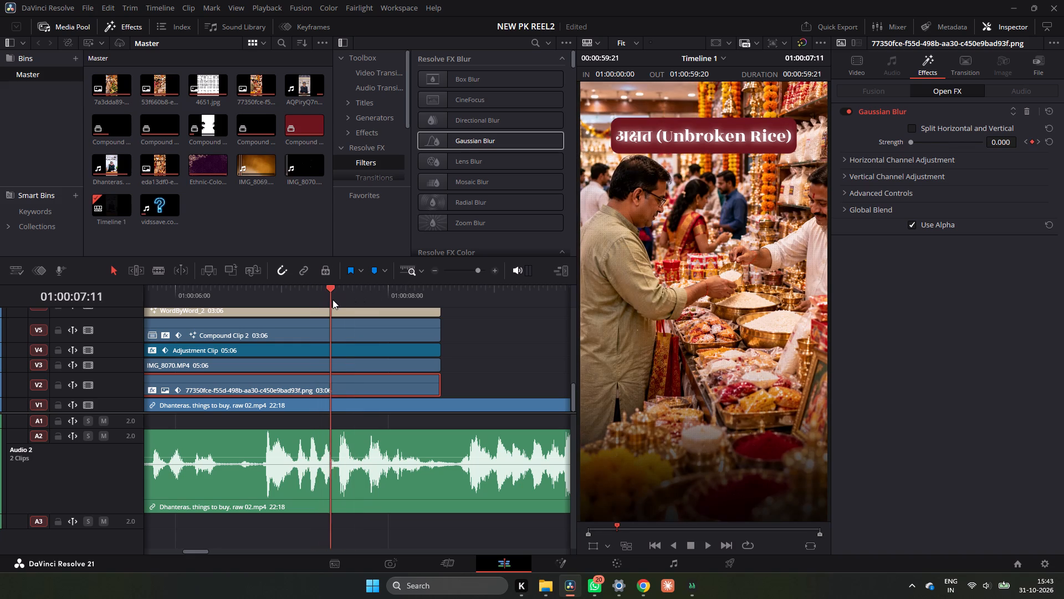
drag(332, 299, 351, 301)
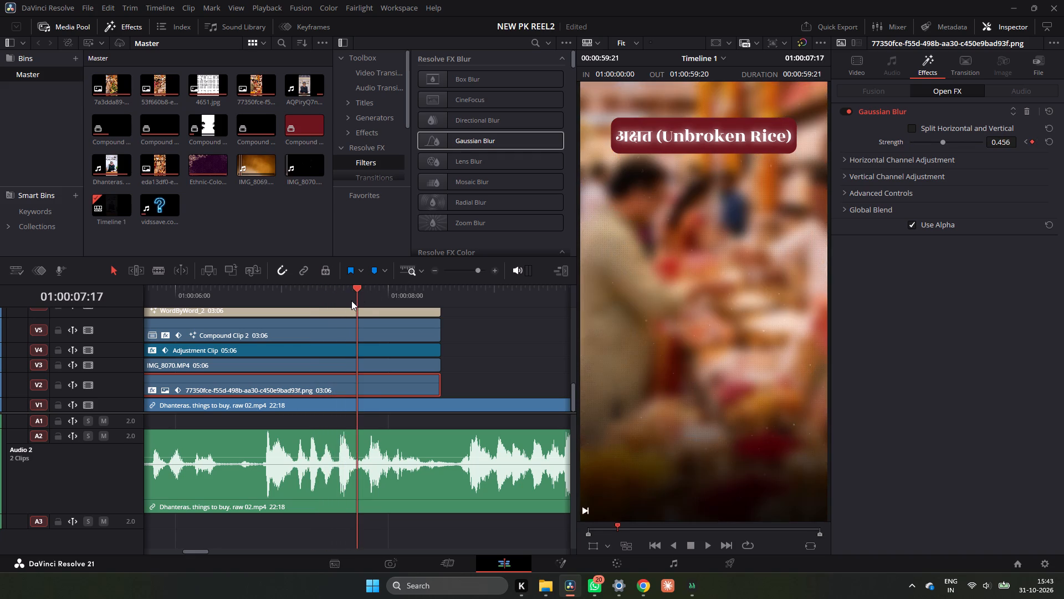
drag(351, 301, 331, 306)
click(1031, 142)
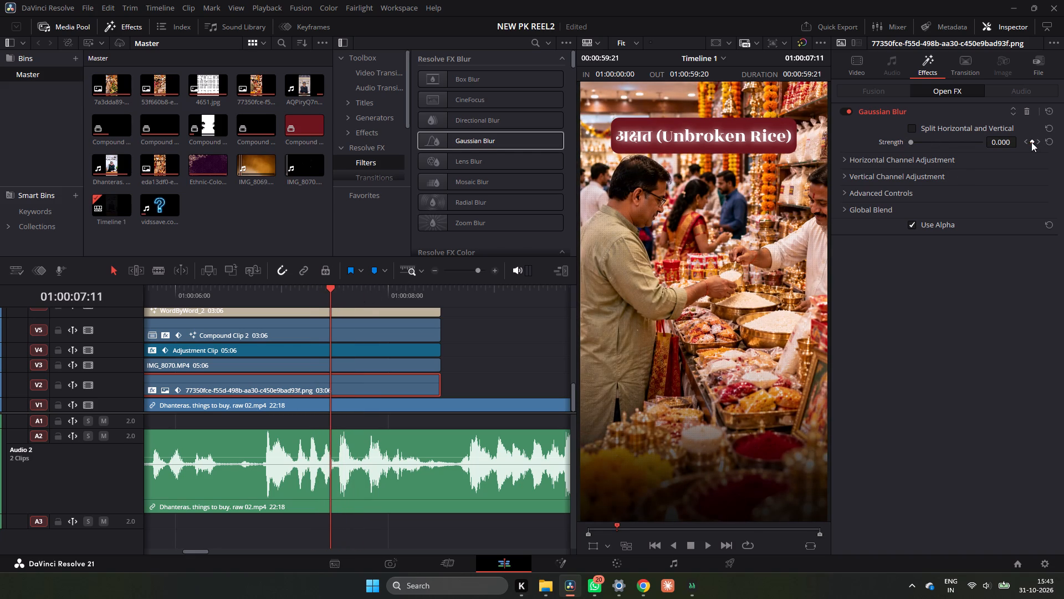
Replay the unbroken-rice scene several times into the question marks to check how the blur builds without the removed keyframe.
click(222, 294)
key(space)
key(space)
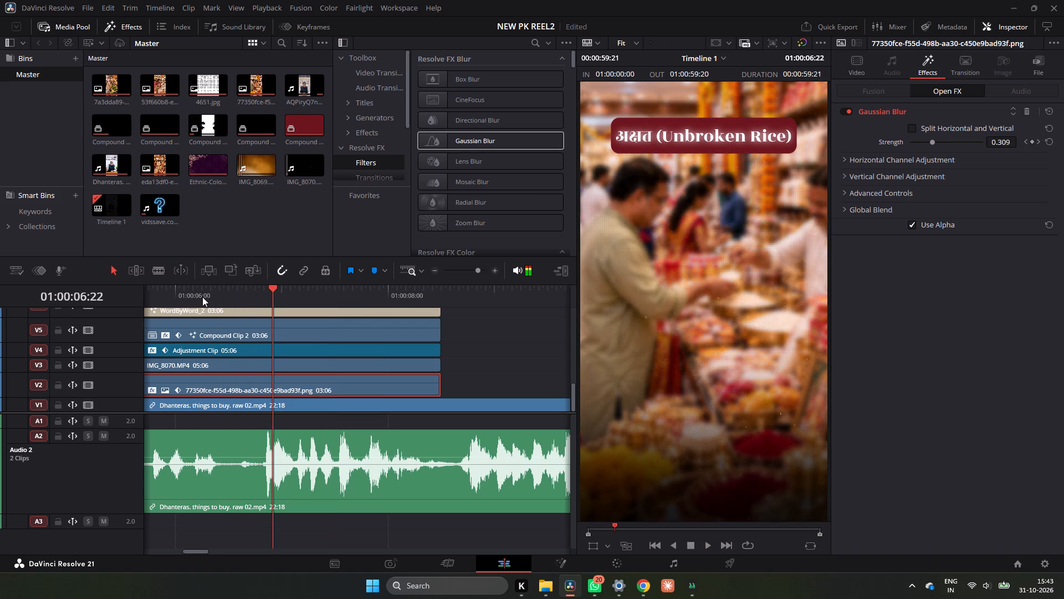
click(185, 300)
key(space)
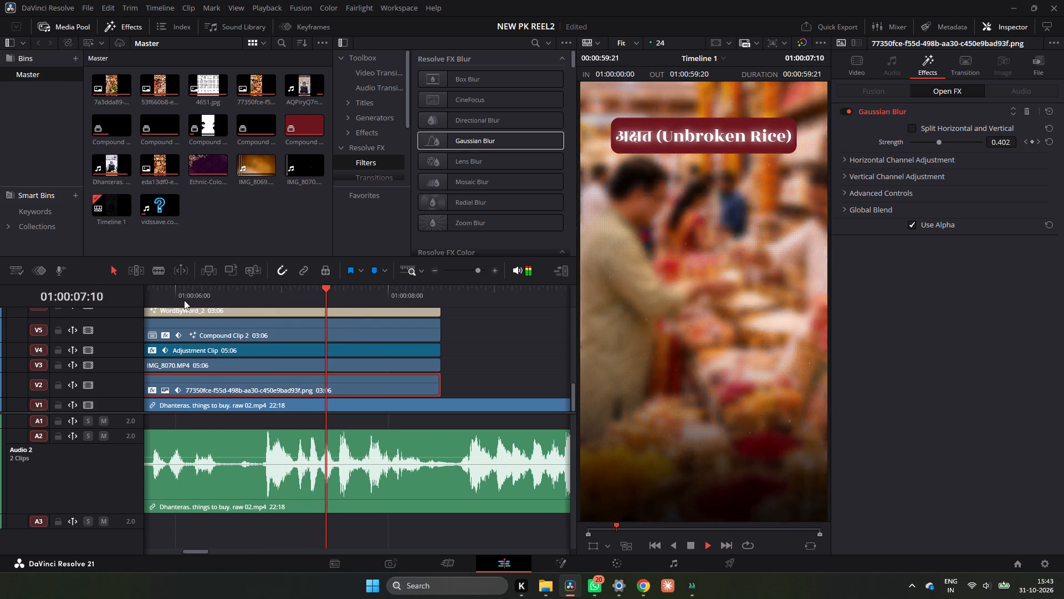
key(space)
drag(318, 295, 211, 309)
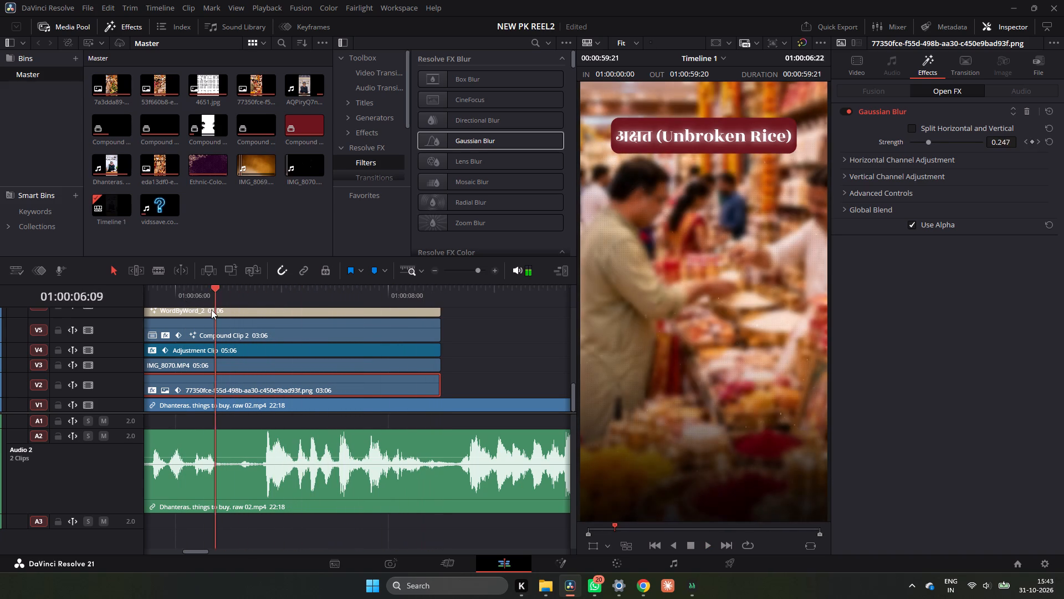
drag(211, 309, 171, 322)
key(space)
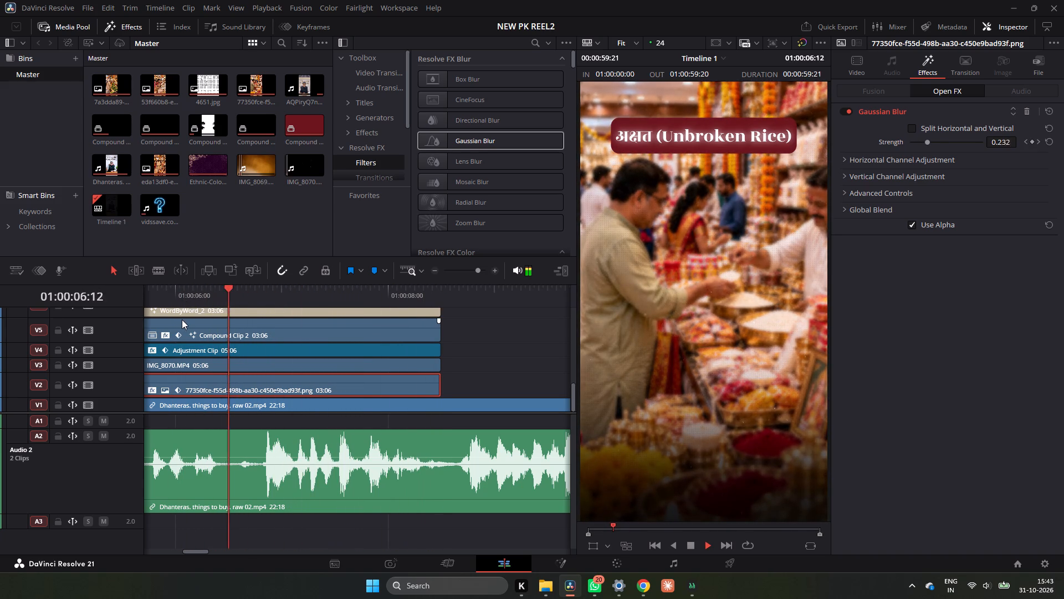
key(space)
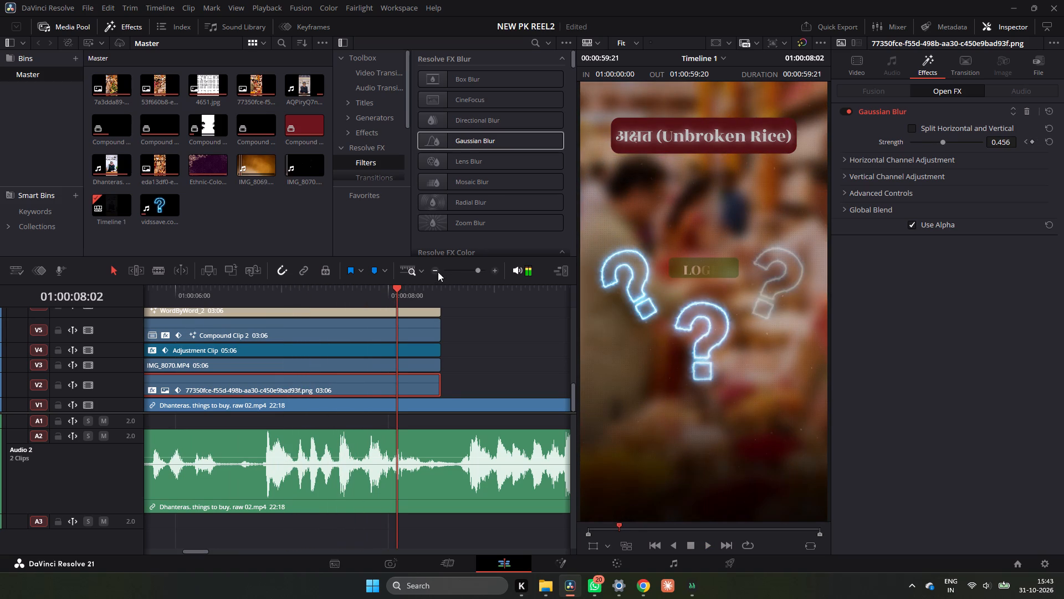
double_click(436, 268)
click(288, 299)
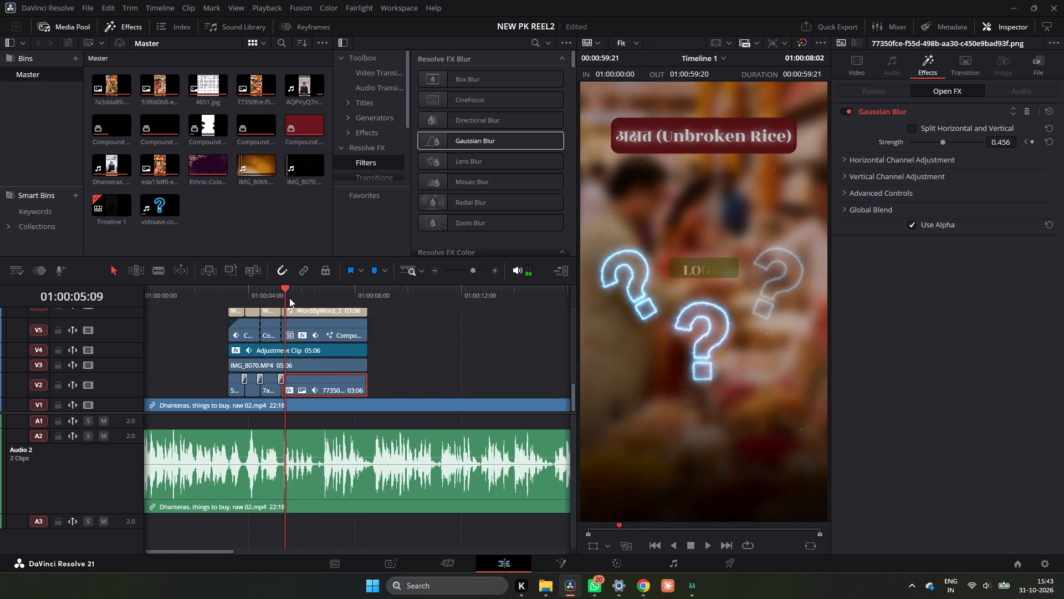
key(space)
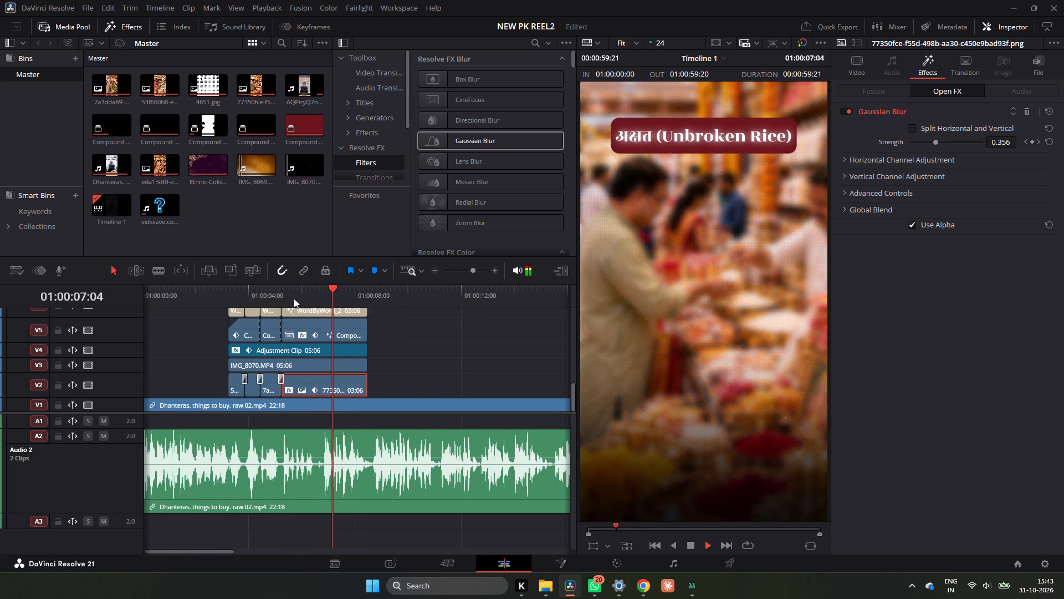
key(space)
click(294, 298)
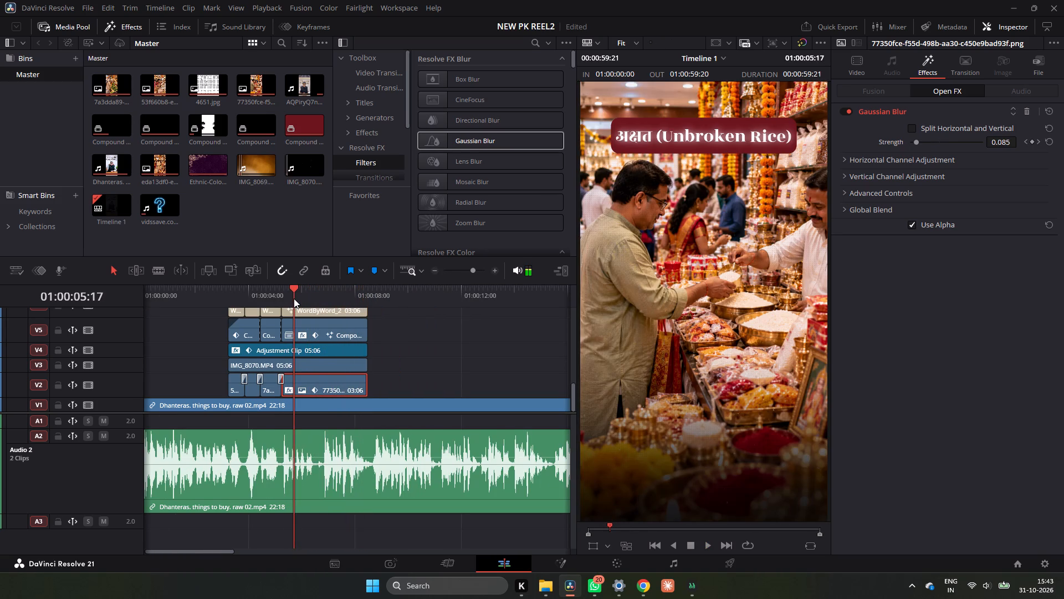
key(space)
key(space)
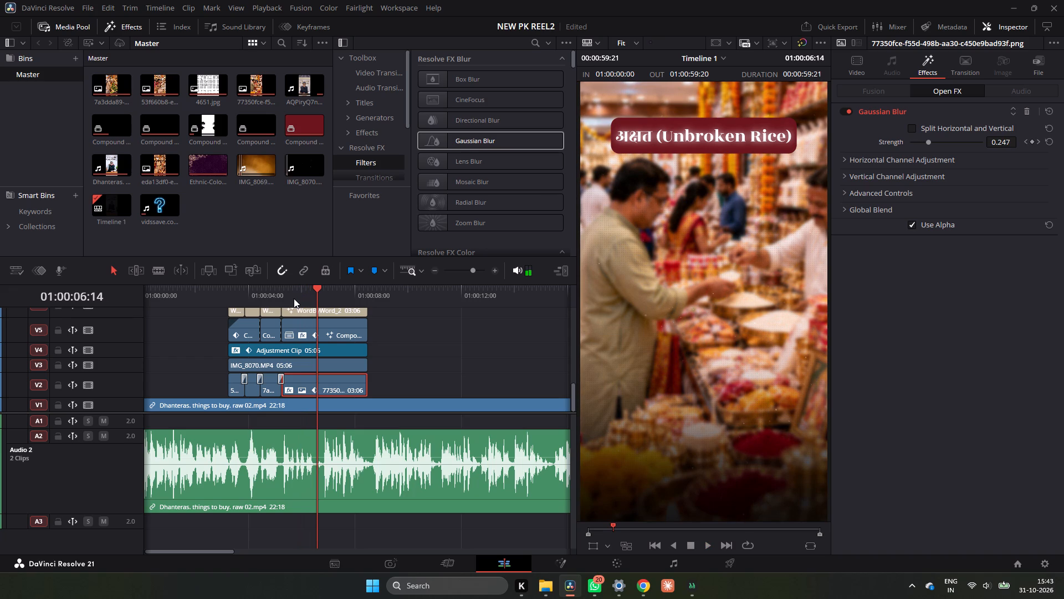
Undo the last three changes, including the removal of the blur Strength keyframe at 01:00:07:11.
key(ctrl+z)
key(ctrl+z)
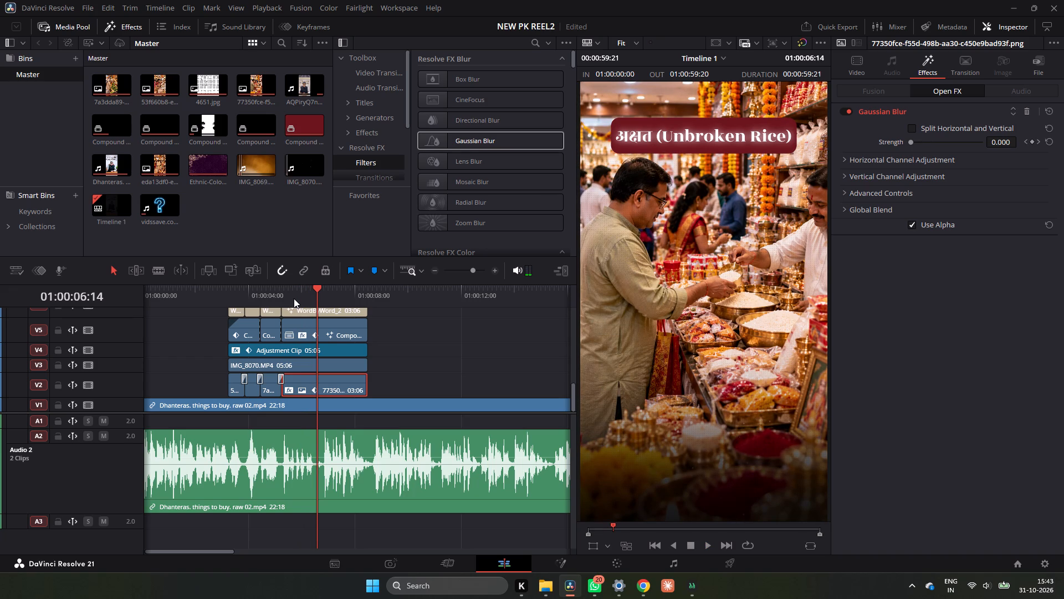
key(ctrl+z)
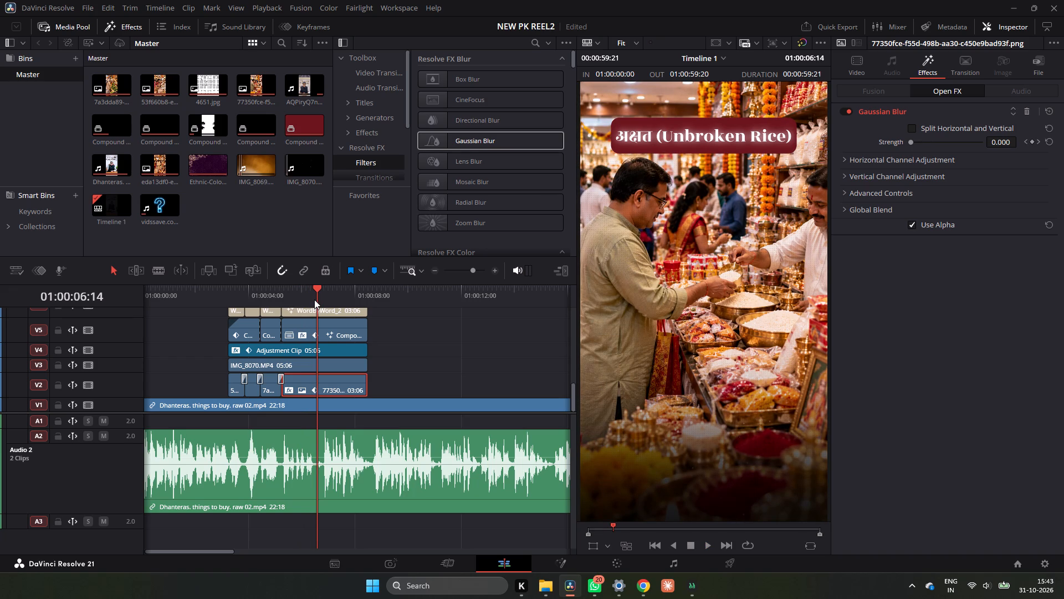
Replay from about 01:00:06:11 through the question marks to the LOGIC title to check the blur timing.
click(314, 298)
key(space)
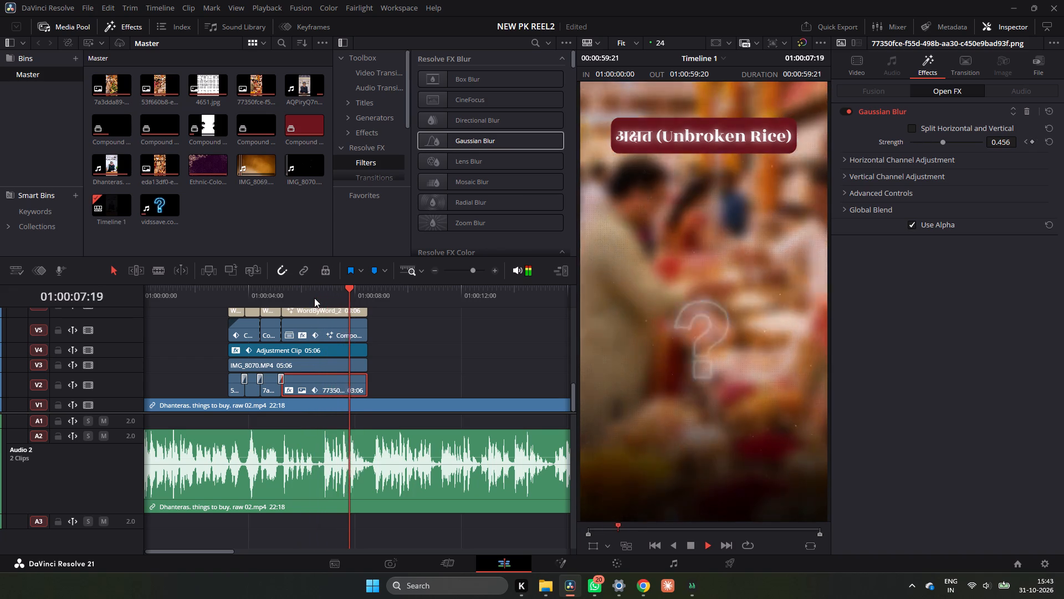
click(314, 298)
key(space)
key(space)
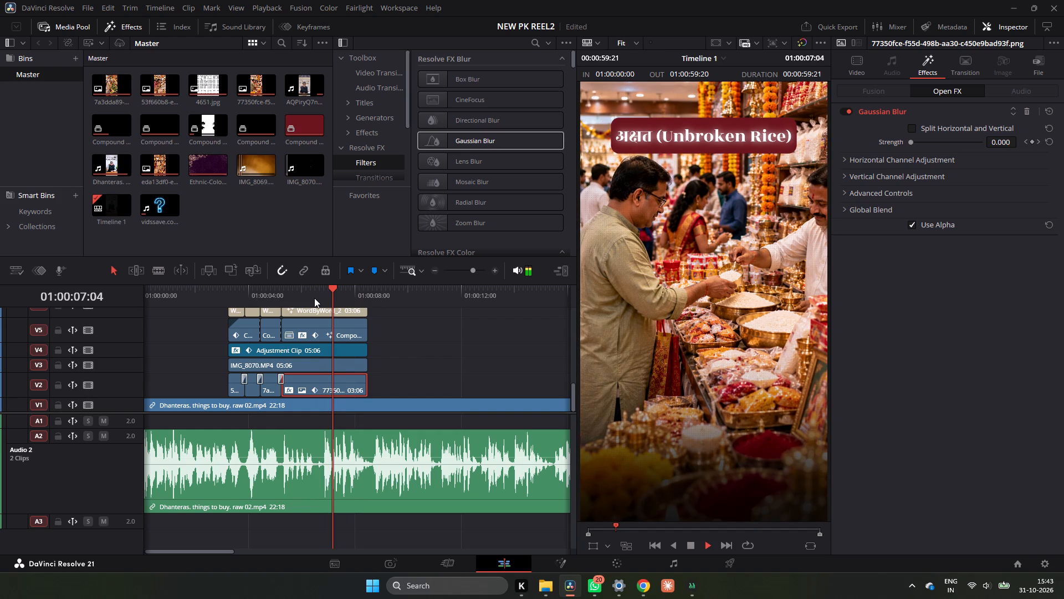
key(space)
key(space)
key(space)
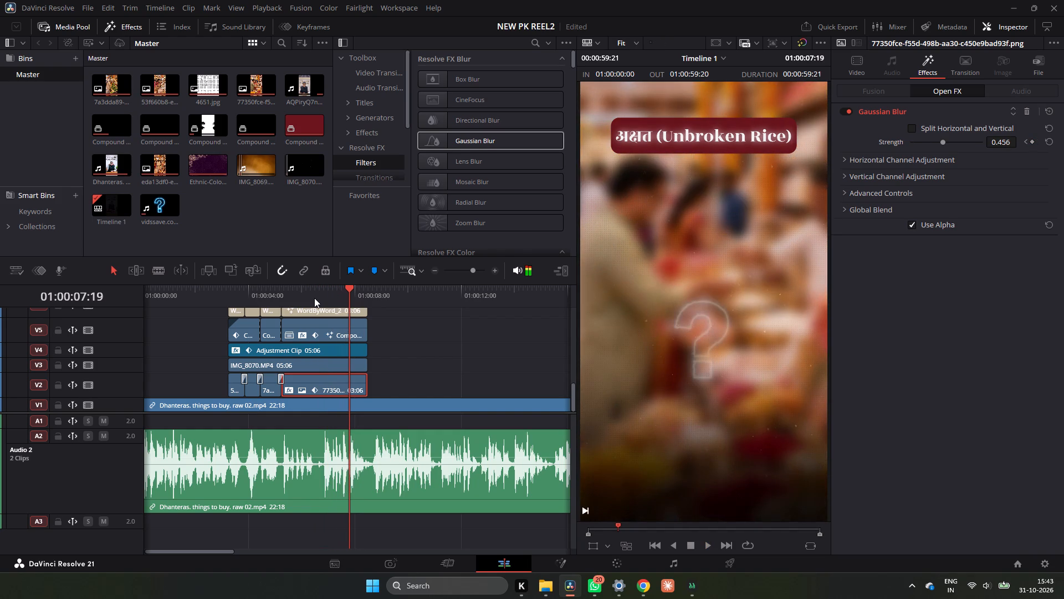
key(space)
key(space)
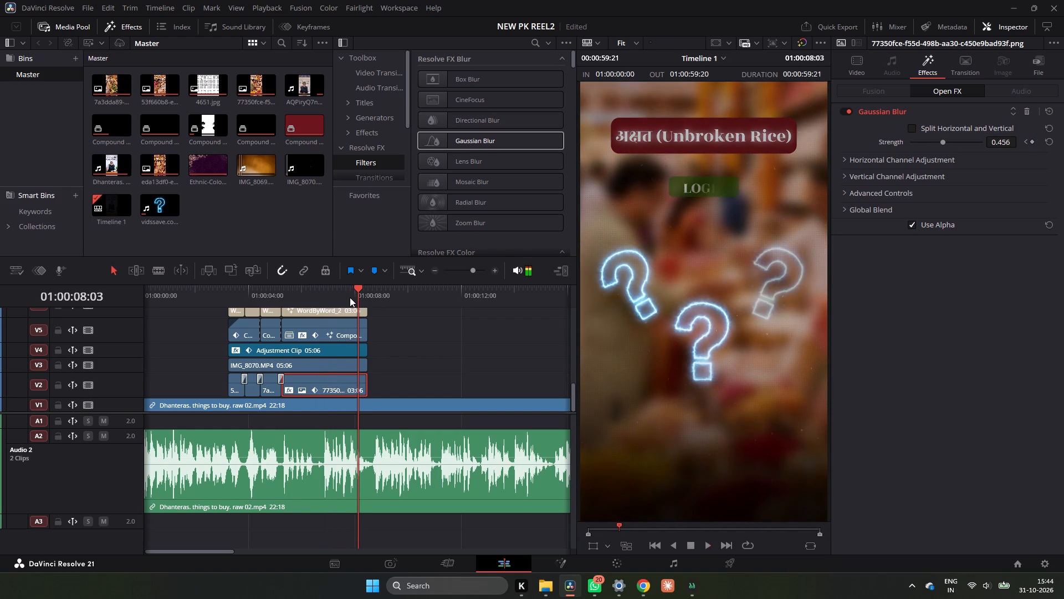
key(space)
key(space)
Step through the rice-market clip's blur keyframes and add a Strength keyframe of 0.456 at the clip's end, 01:00:08:12.
drag(350, 297, 335, 298)
scroll(346, 305, down, 3)
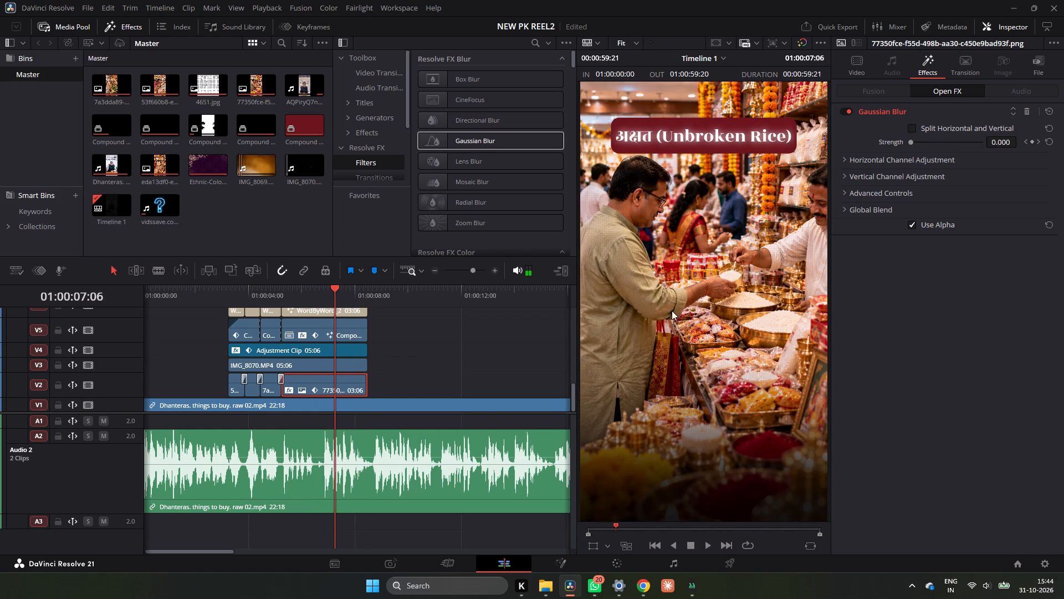
click(1026, 143)
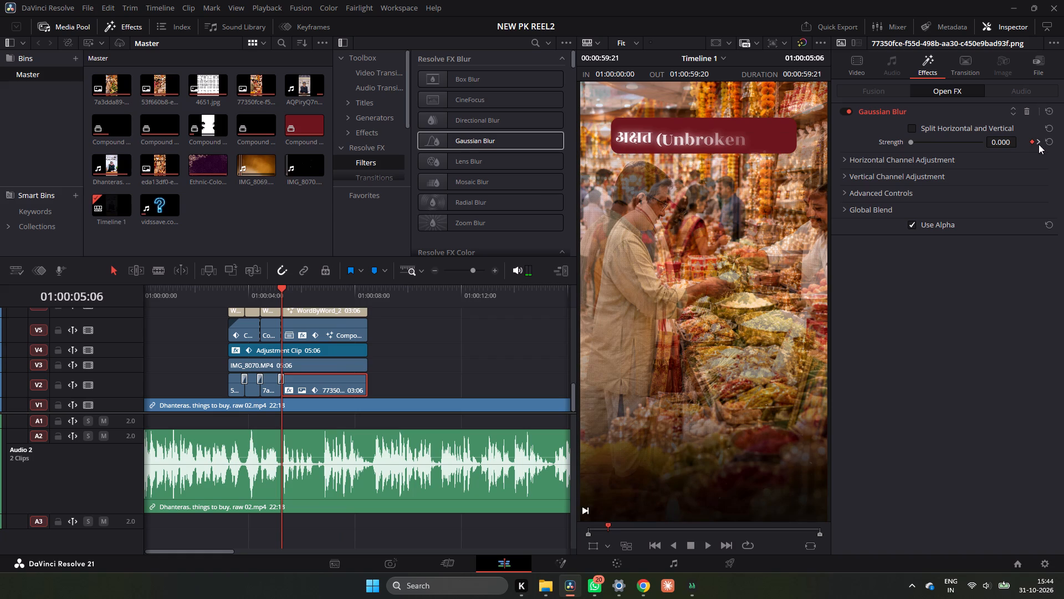
click(1040, 143)
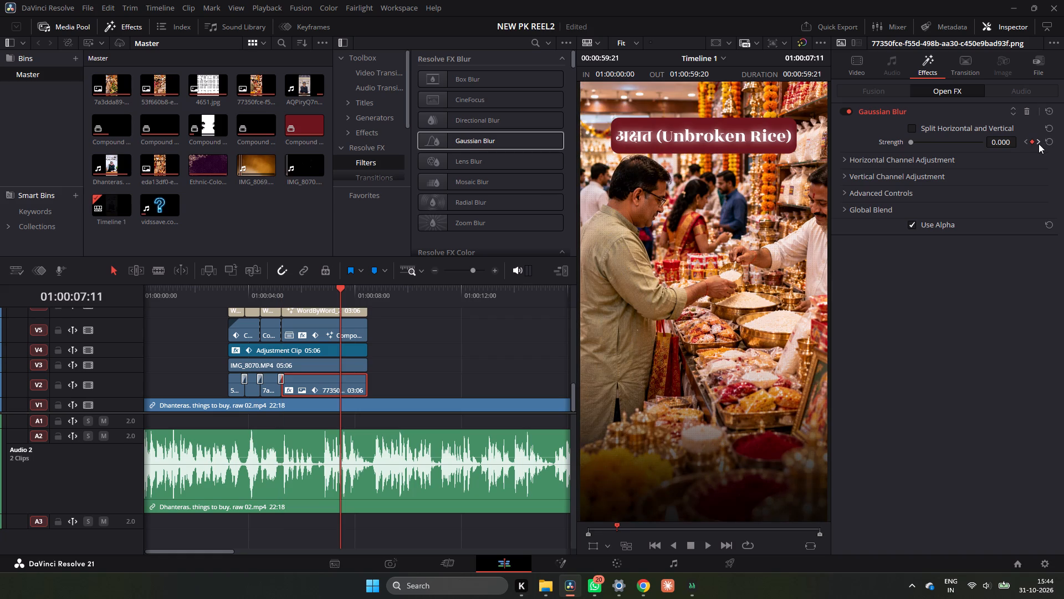
click(1039, 144)
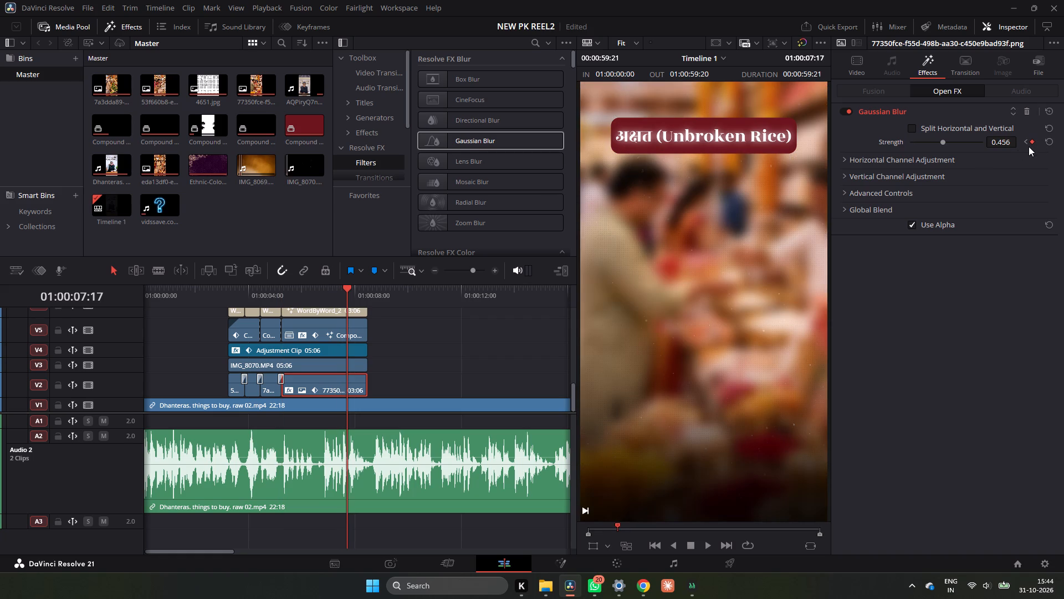
drag(352, 293, 351, 293)
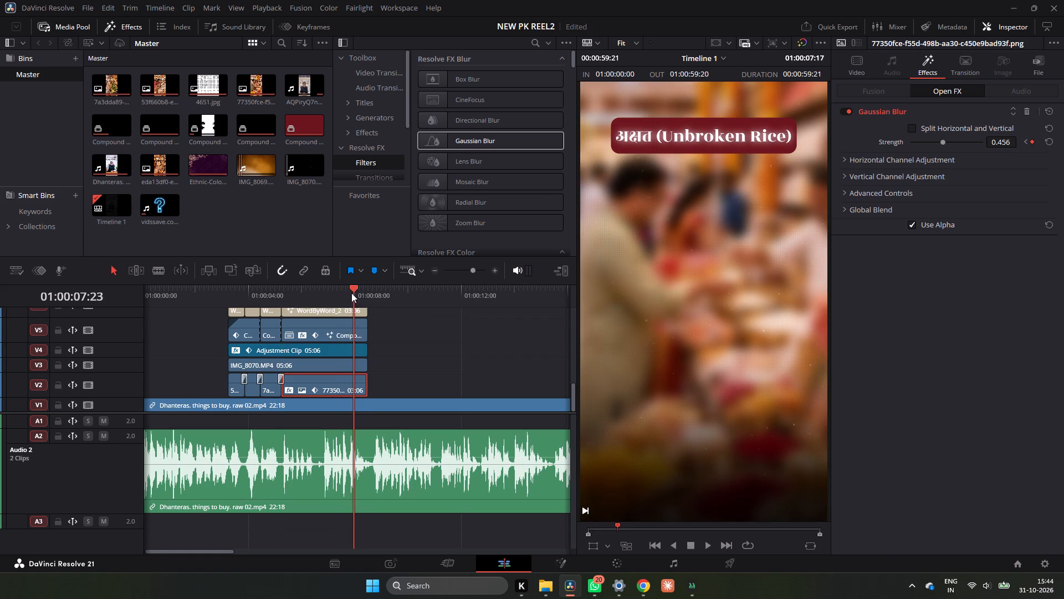
drag(351, 293, 370, 293)
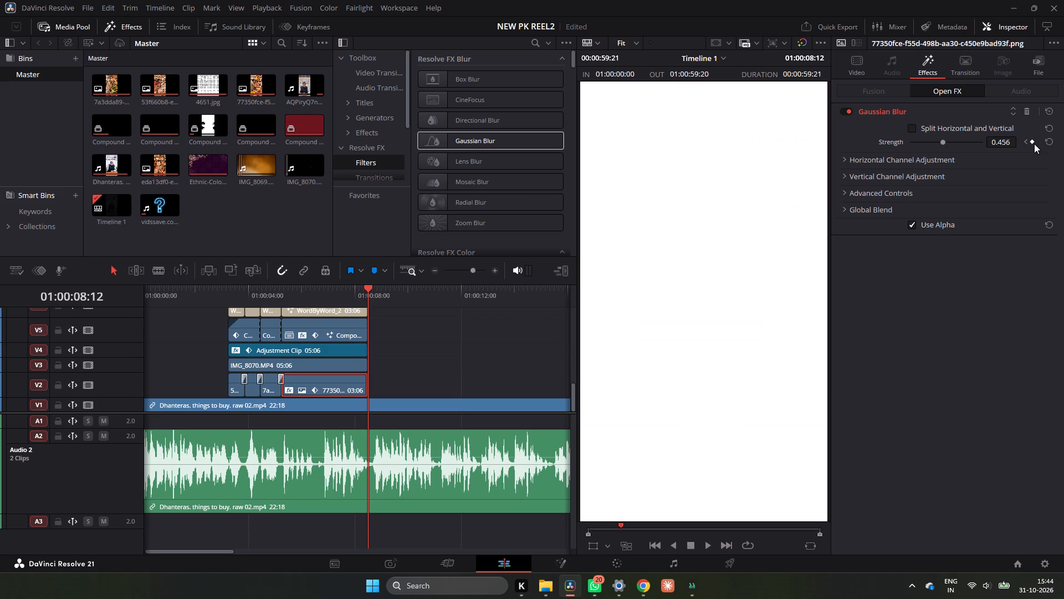
click(1034, 143)
Replay from about 01:00:06:09 to the end of the LOGIC title to check the blur.
click(313, 292)
key(space)
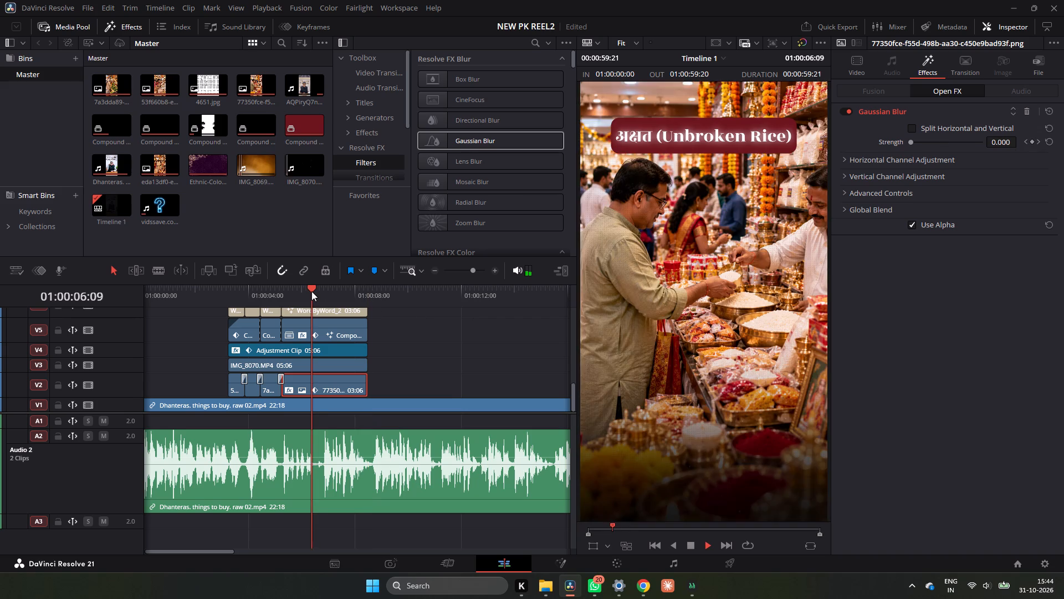
key(space)
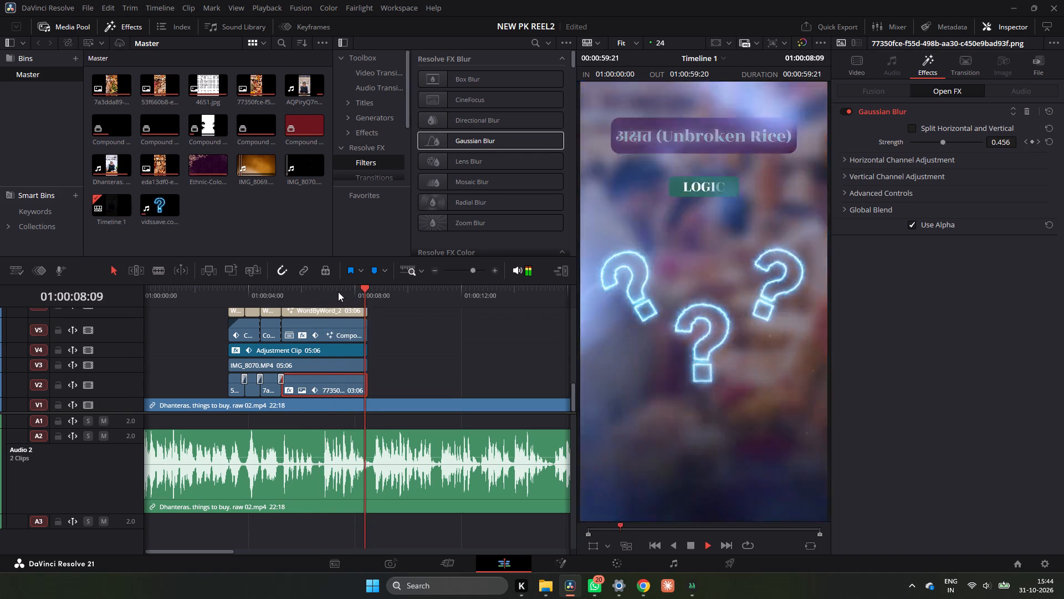
Move the unbroken-rice clip's Gaussian Blur Strength keyframe of 0.456 from 01:00:07:17 to 01:00:08:02.
click(338, 292)
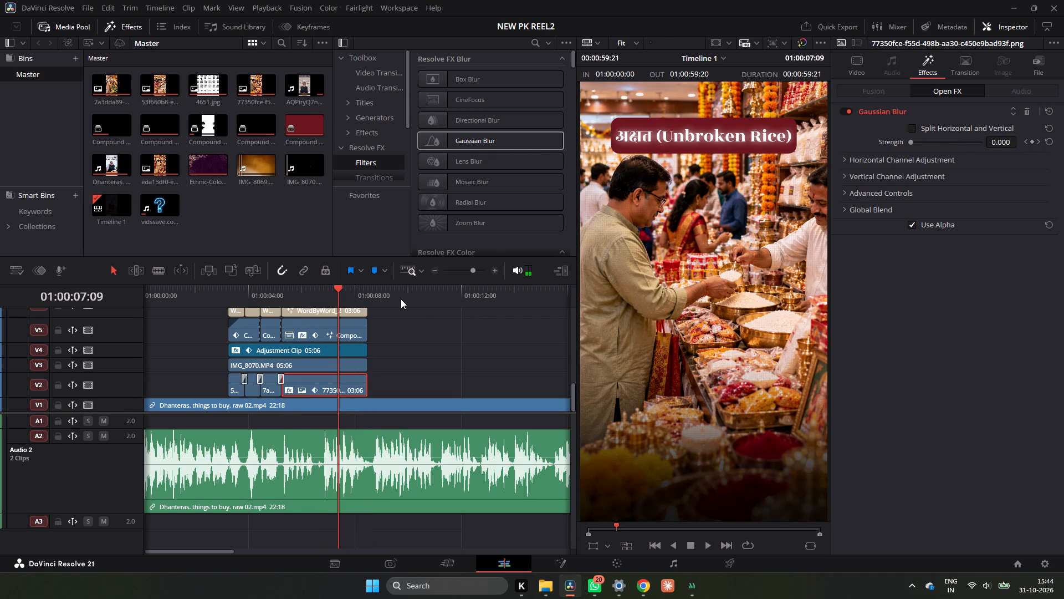
drag(341, 297, 356, 295)
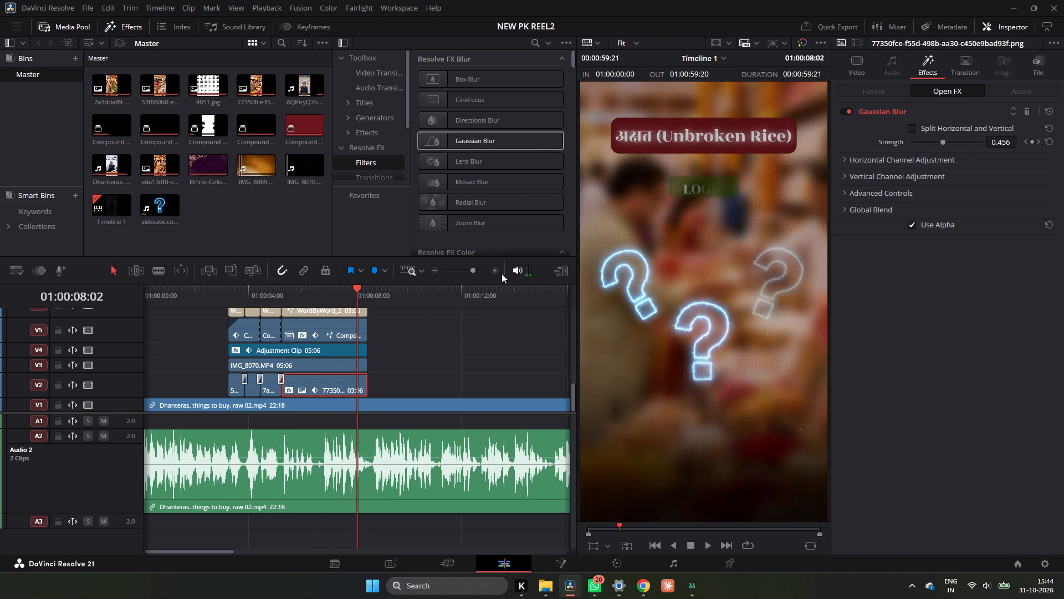
double_click(492, 270)
drag(362, 291, 349, 294)
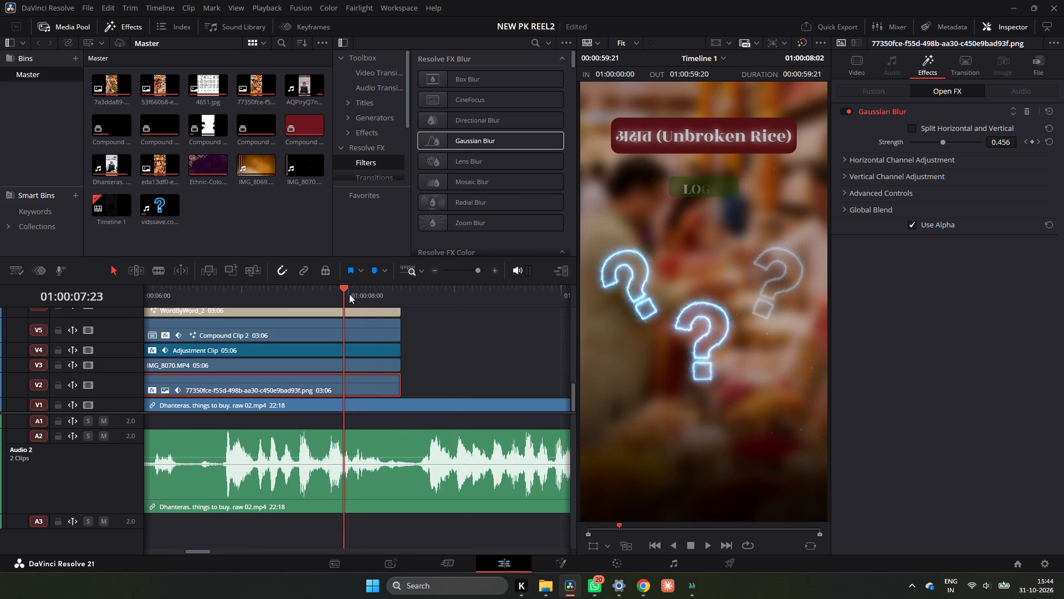
drag(349, 294, 346, 295)
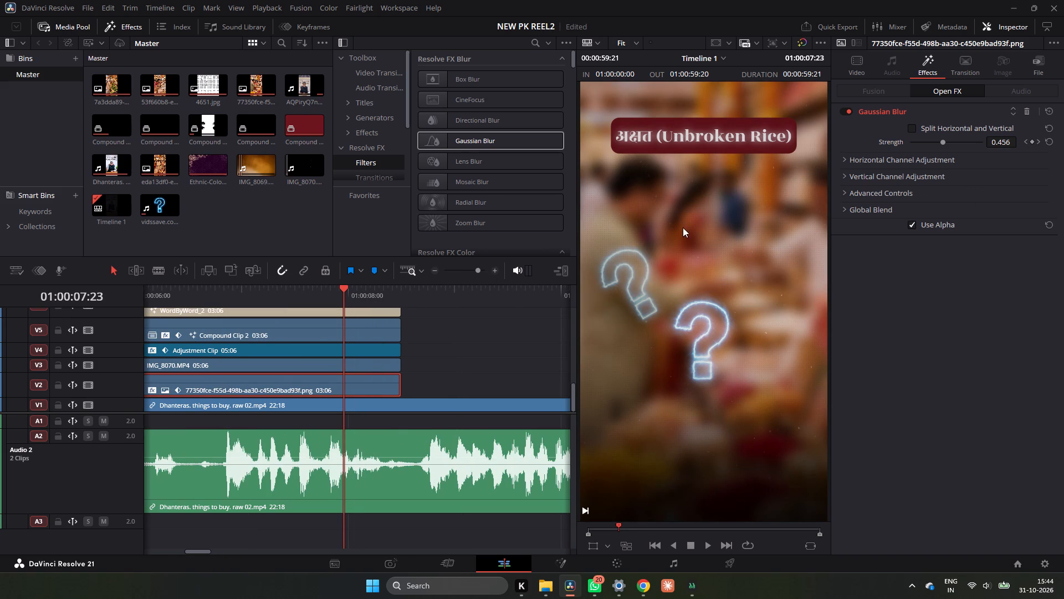
click(1025, 144)
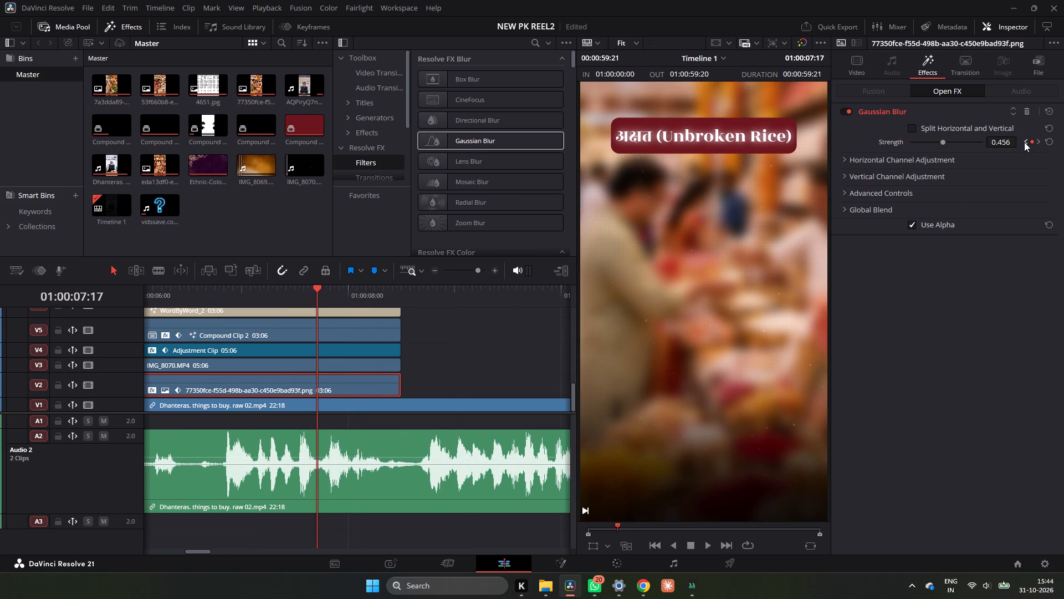
click(1025, 141)
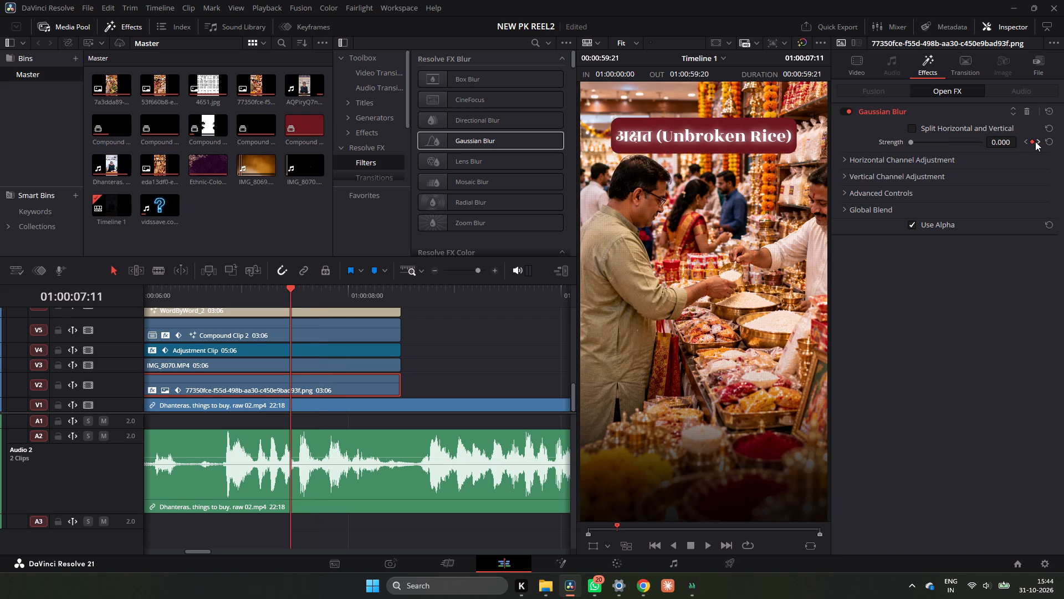
click(1035, 141)
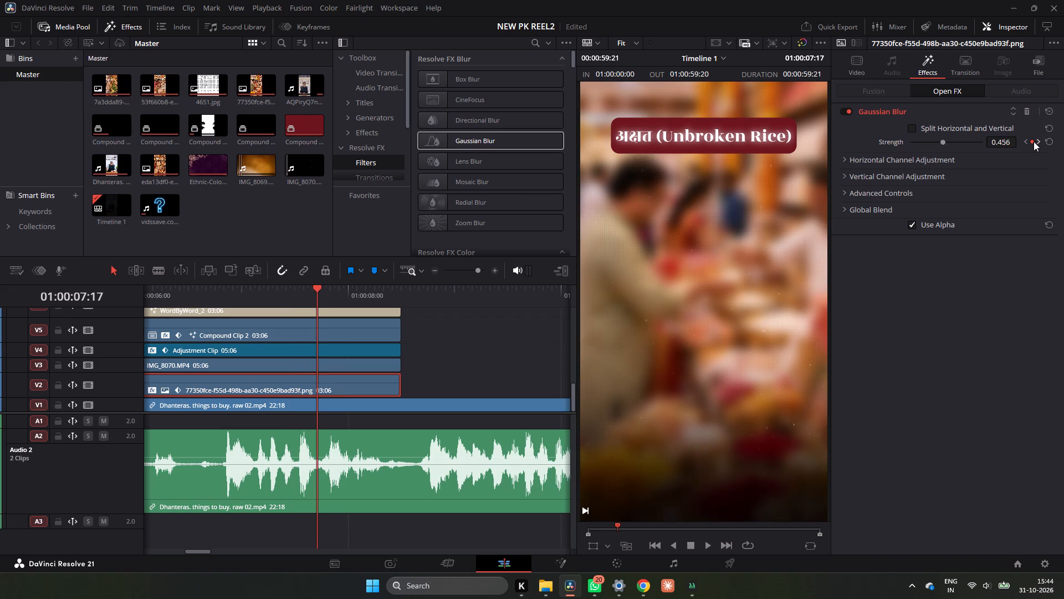
drag(342, 286, 351, 288)
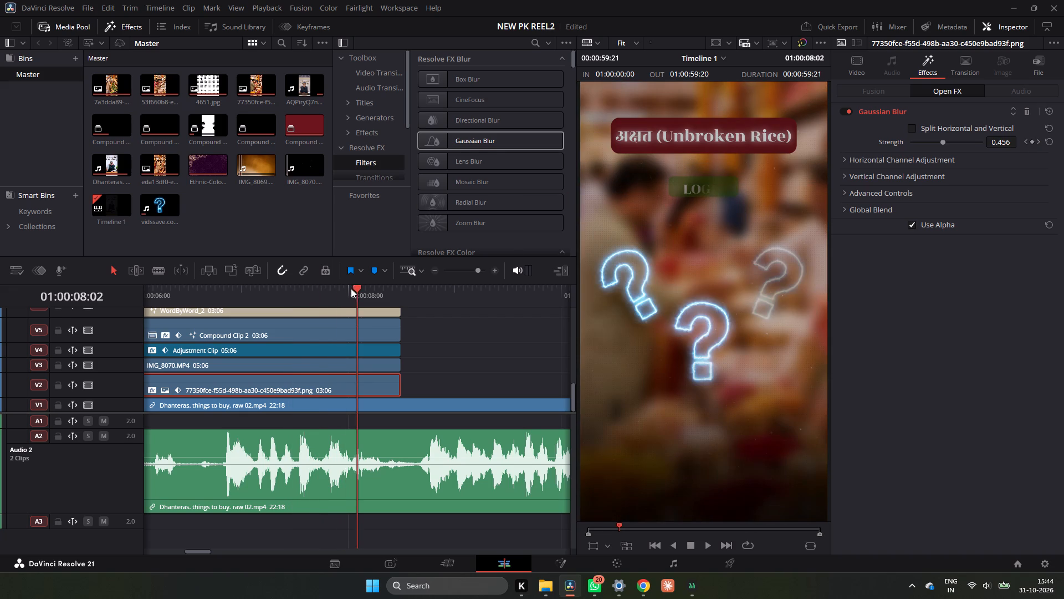
click(1032, 143)
click(1026, 144)
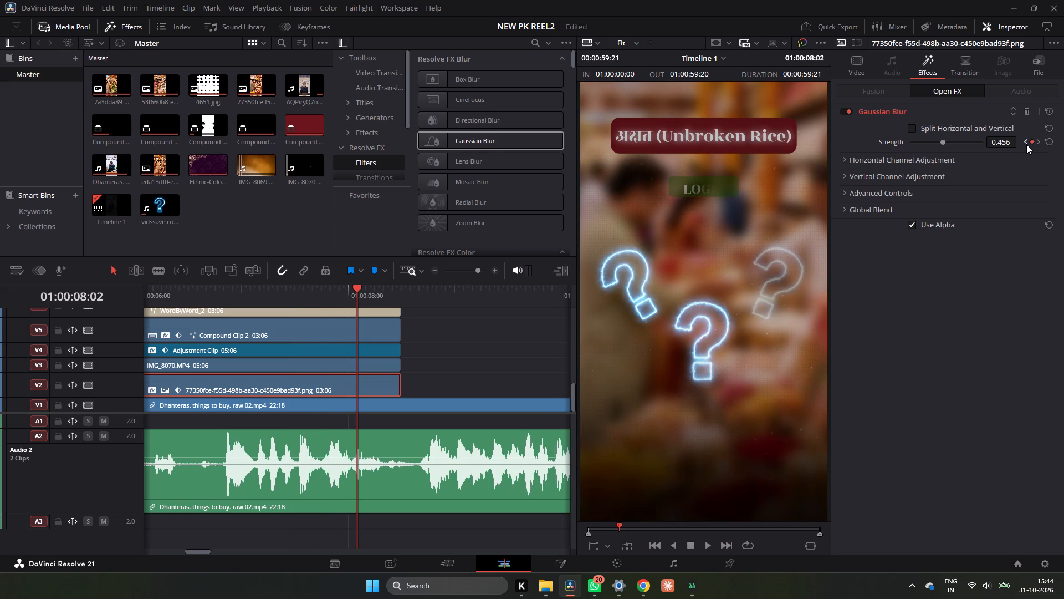
click(1032, 142)
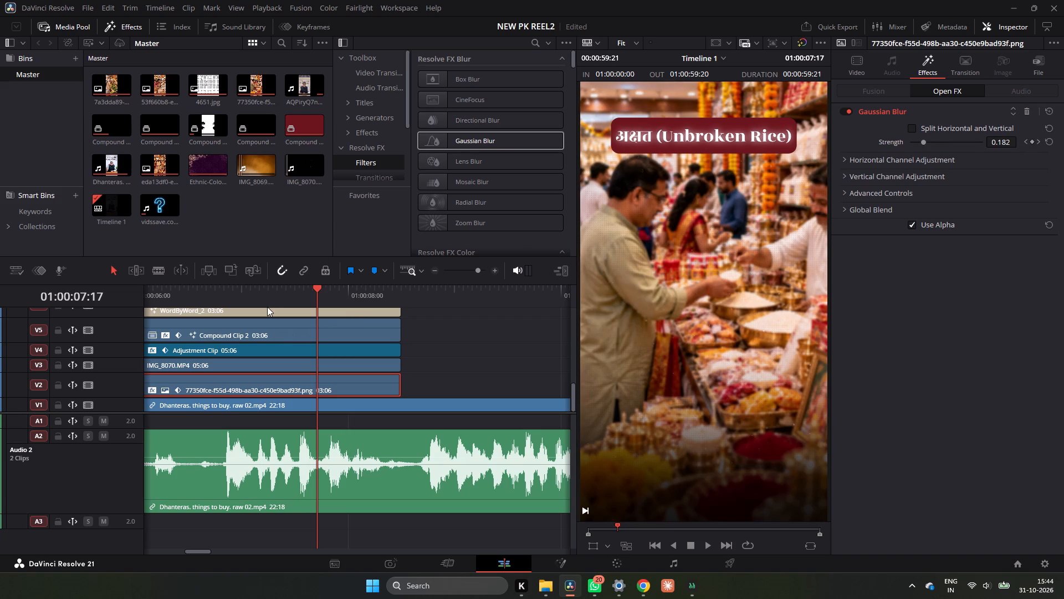
Replay the unbroken-rice section several times through the question marks and LOGIC title to check the slower blur ramp.
click(261, 299)
key(space)
key(space)
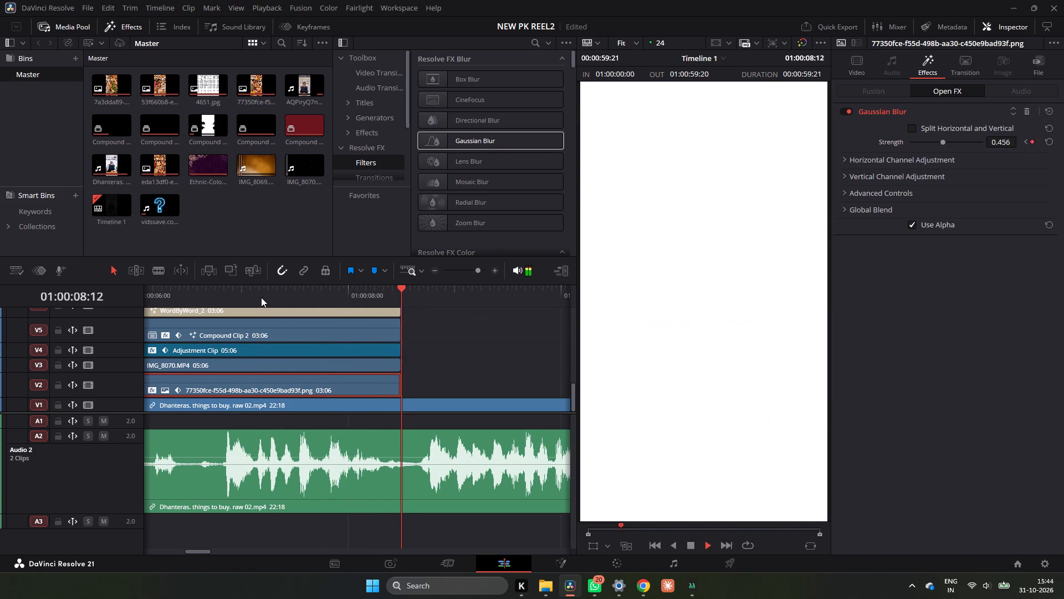
click(220, 299)
key(space)
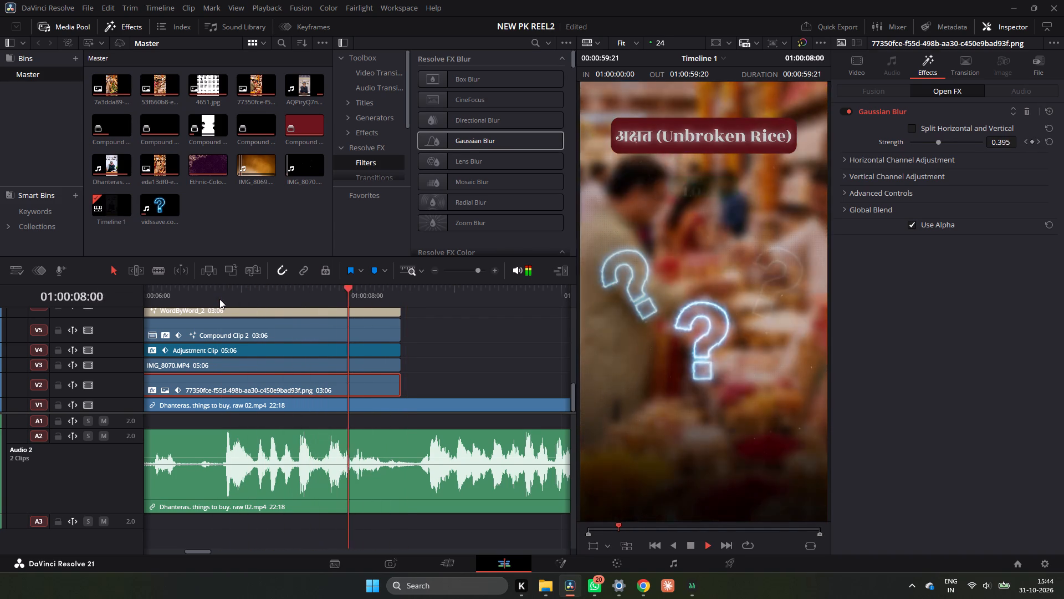
click(219, 299)
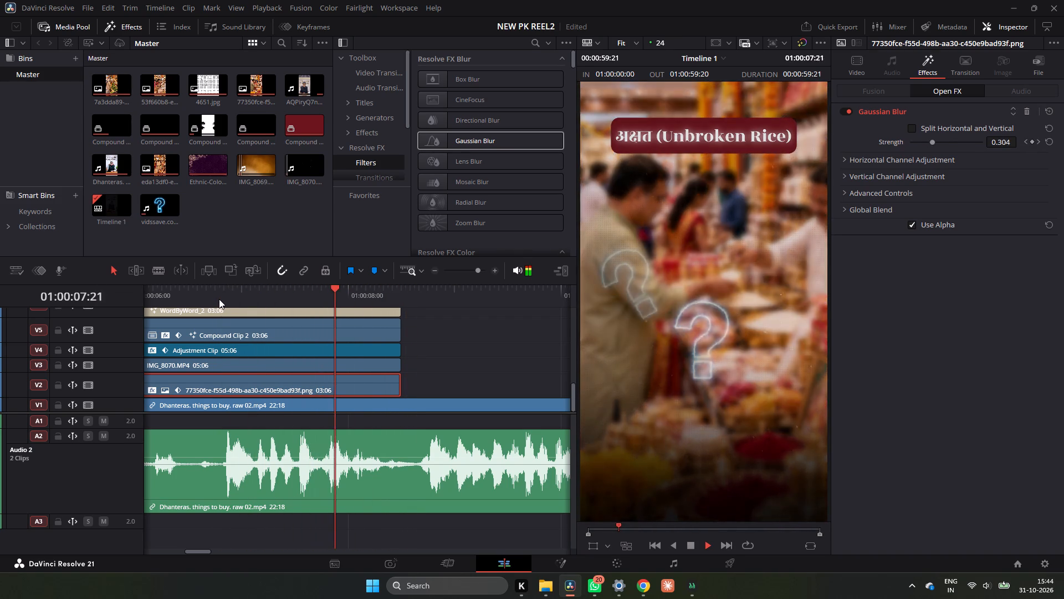
click(219, 299)
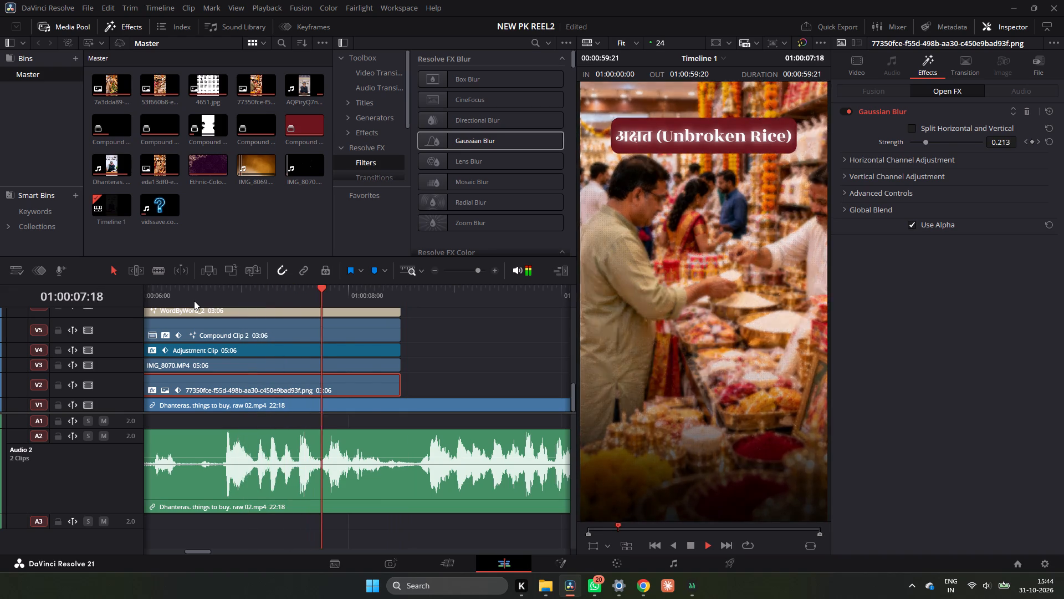
click(194, 301)
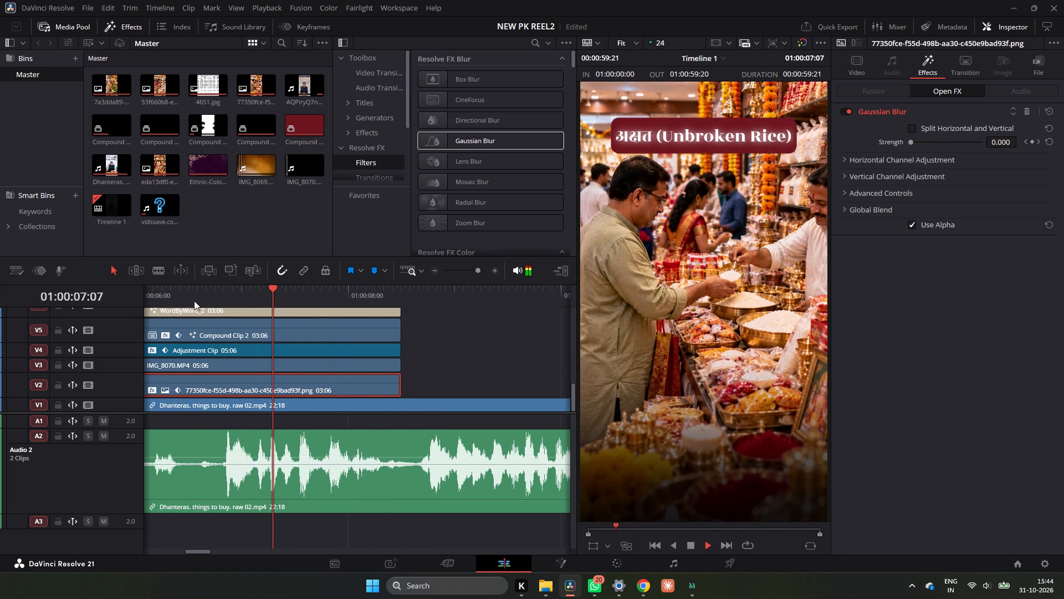
key(space)
key(space)
key(space)
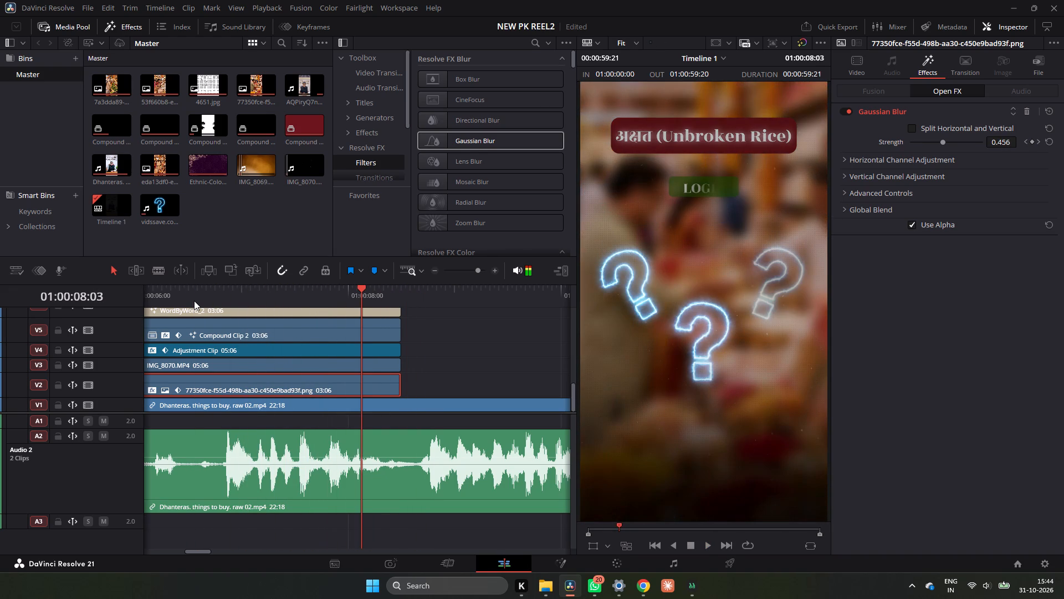
click(194, 301)
key(space)
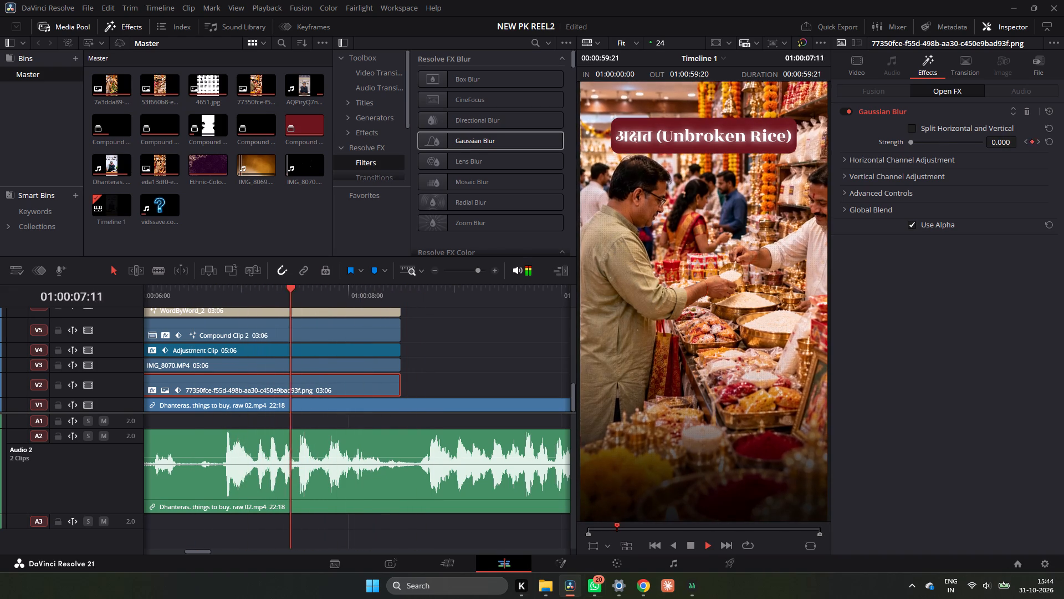
key(space)
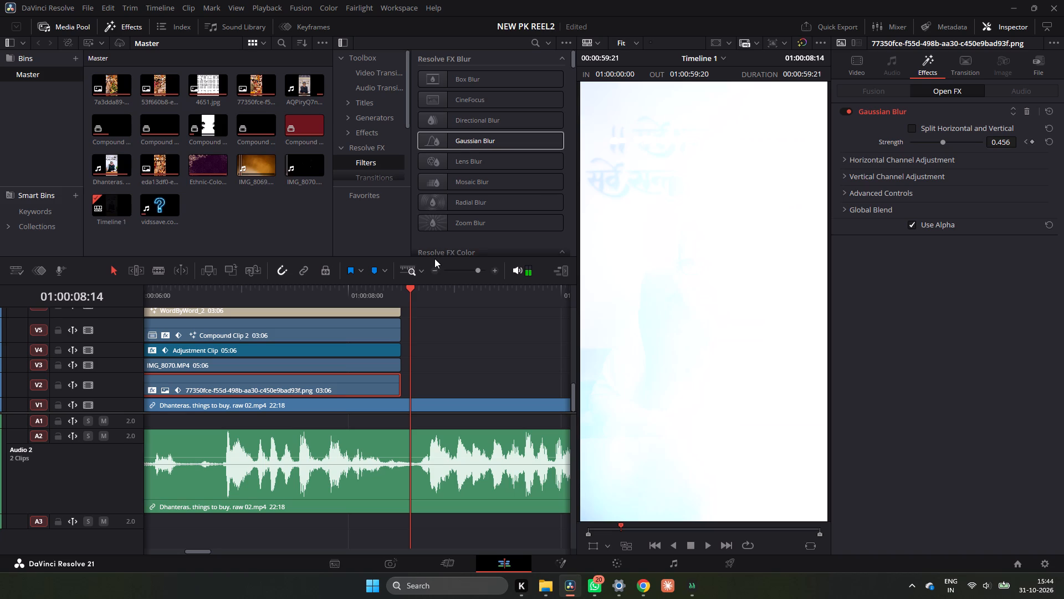
Trim the end of the LOGIC title on V10 to 01:00:08:12, flush with the question-mark clips.
scroll(392, 319, up, 3)
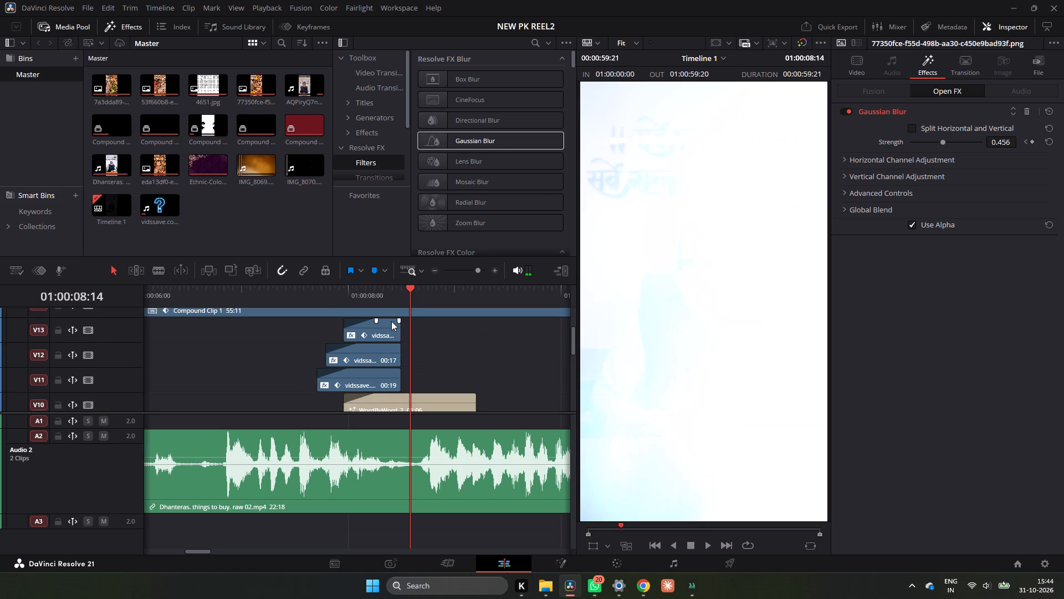
scroll(399, 314, up, 1)
scroll(399, 314, down, 1)
scroll(399, 314, up, 1)
scroll(399, 314, down, 2)
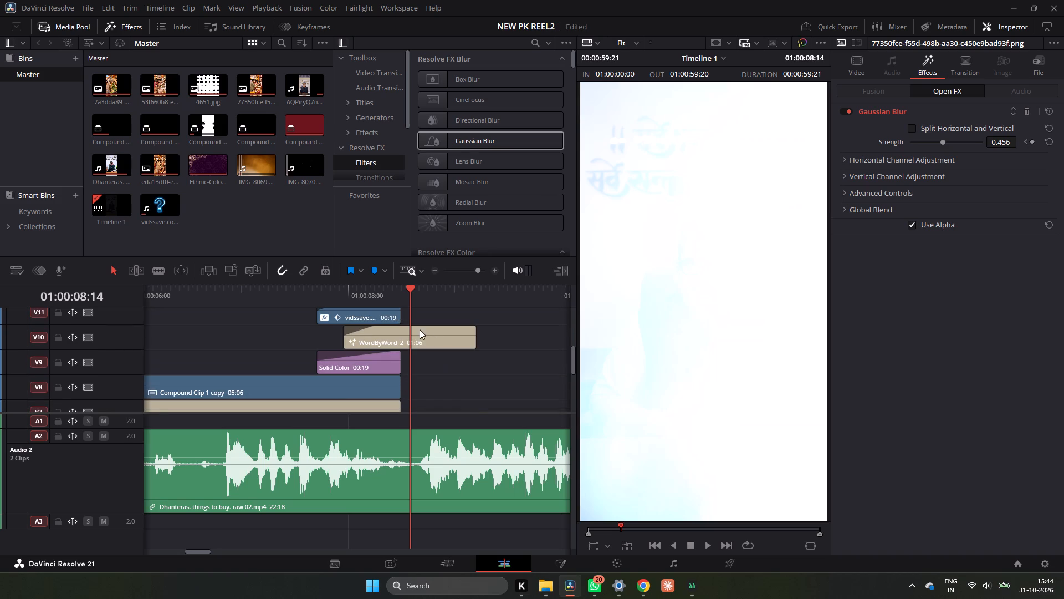
drag(475, 339, 391, 344)
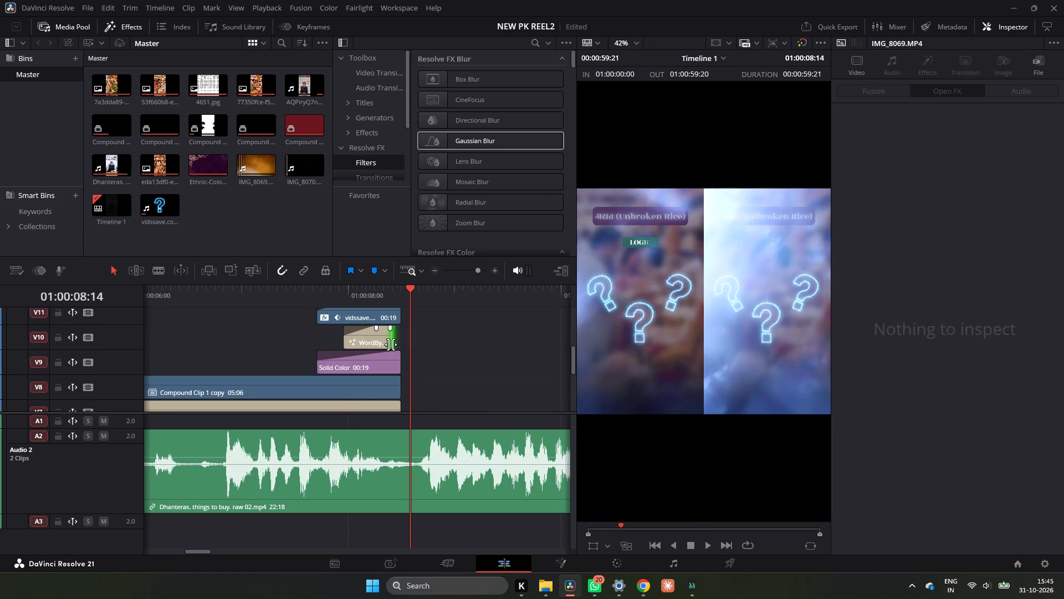
drag(390, 344, 398, 344)
Enlarge the LOGIC title to Zoom 1.710 and lower it to Position Y 118 among the question marks.
click(393, 339)
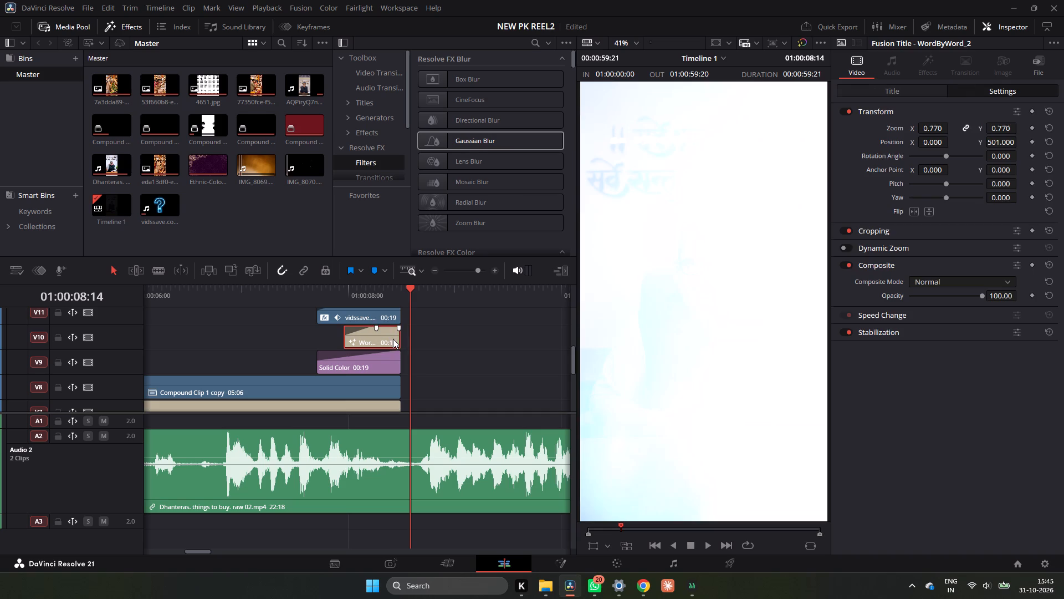
drag(1010, 140, 954, 200)
drag(954, 200, 944, 211)
click(356, 306)
key(space)
key(space)
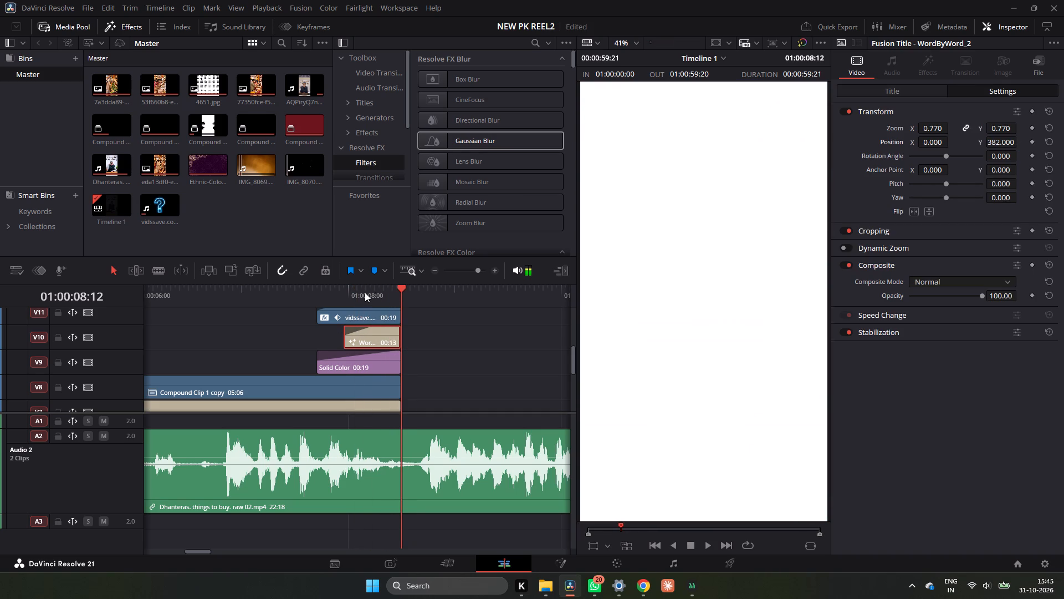
click(403, 280)
click(402, 284)
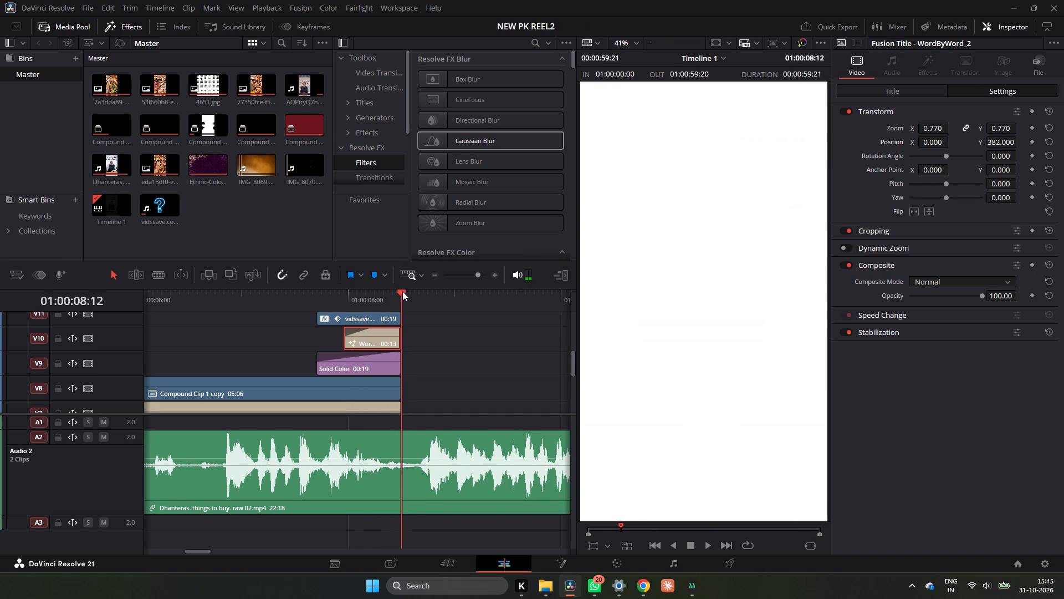
drag(402, 291, 380, 297)
drag(1002, 139, 993, 157)
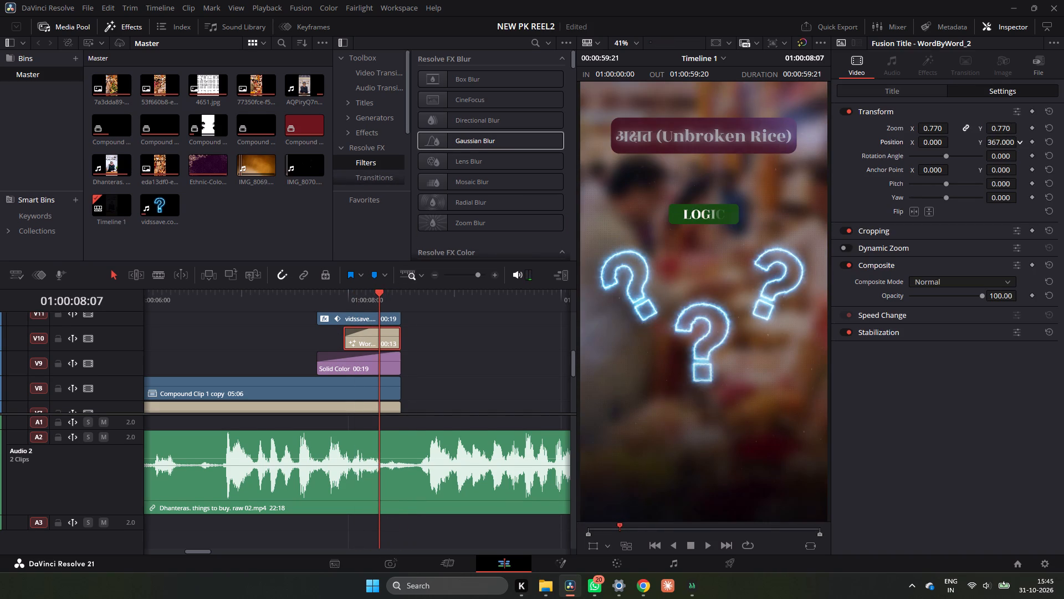
drag(993, 157, 828, 261)
drag(1000, 126, 1052, 125)
drag(1002, 141, 1021, 144)
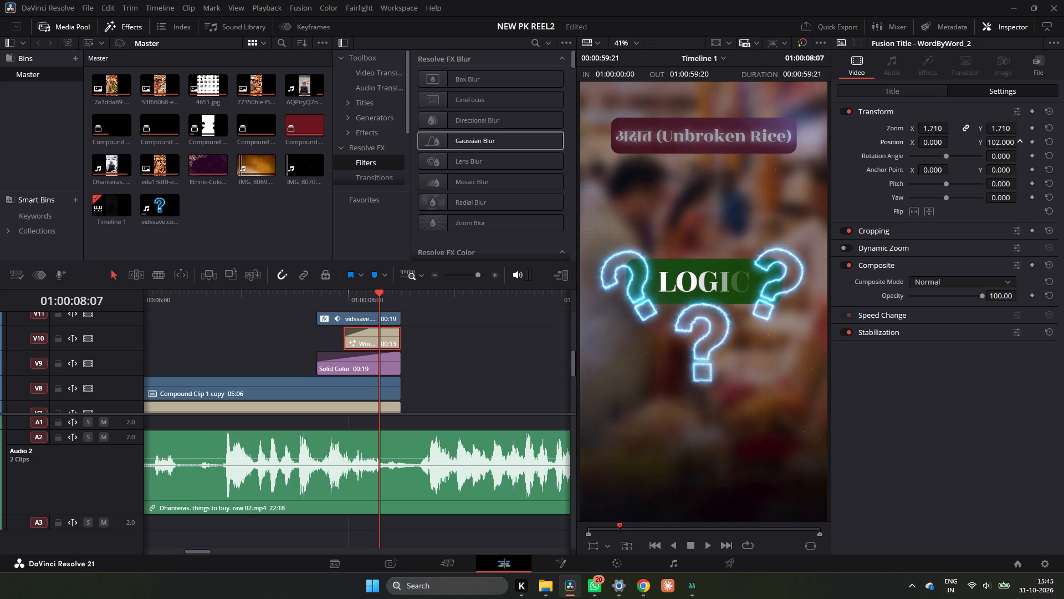
drag(1021, 144, 1030, 146)
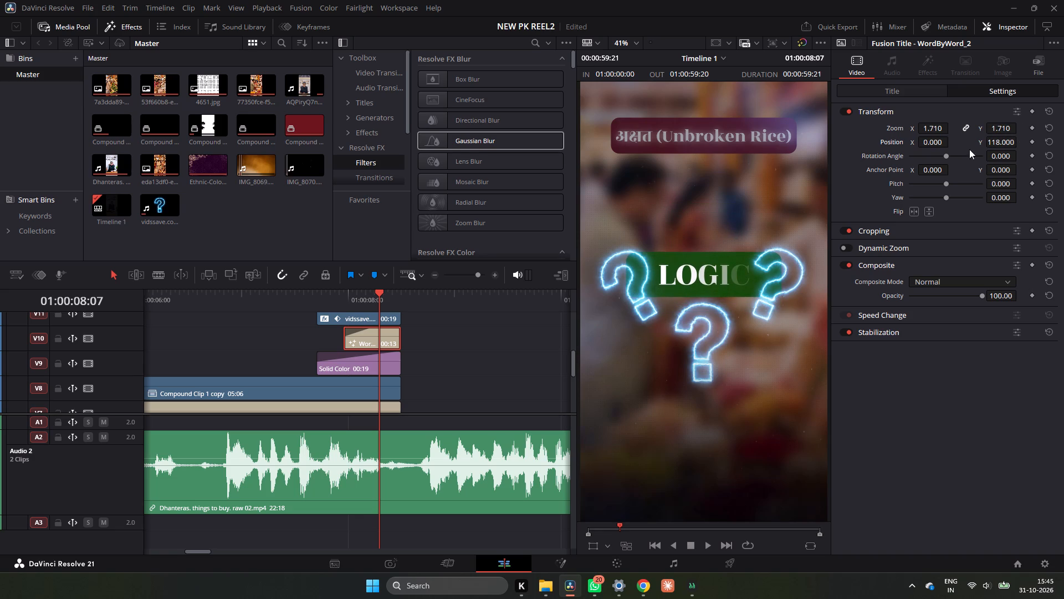
Replay from about 01:00:07:17 to 01:00:08:09 to check the enlarged LOGIC title with the question marks.
click(325, 297)
key(space)
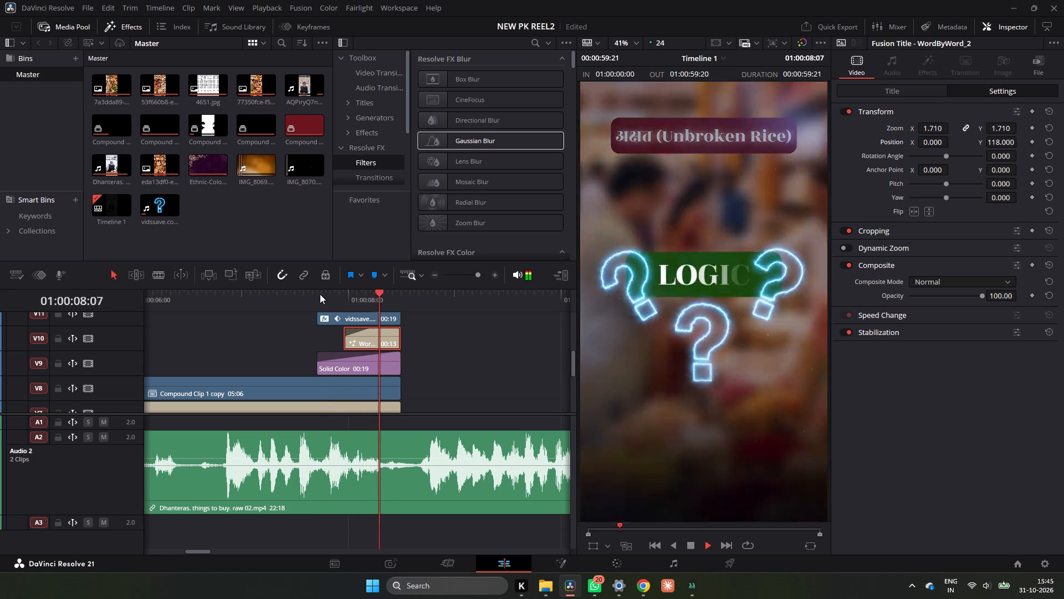
key(space)
click(320, 295)
key(space)
key(space)
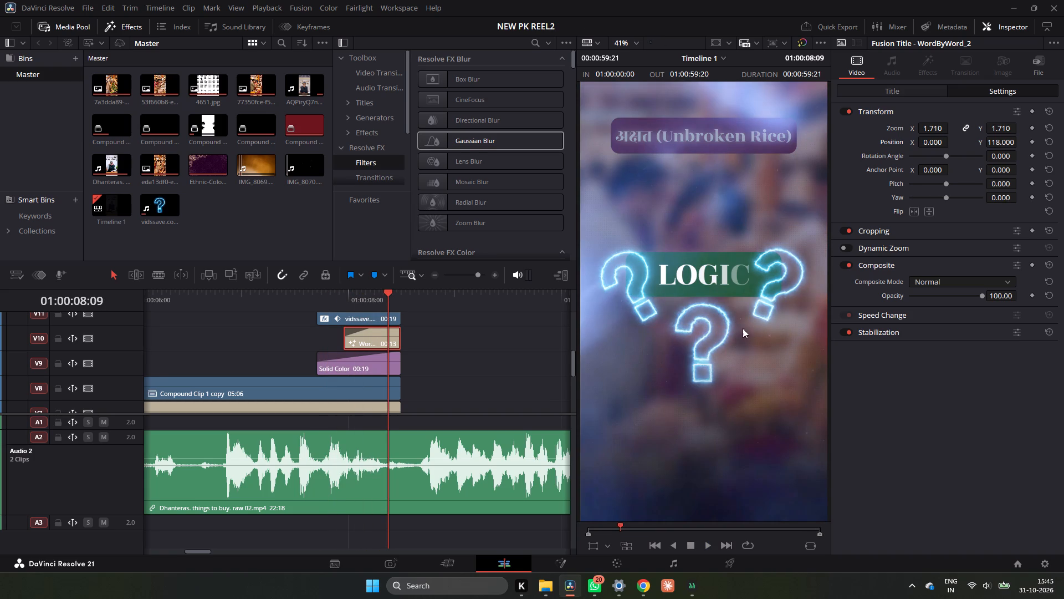
Move Compound Clip 1 from V14 up to V15 and all the overlay clips from V15 up to V16, keeping their timing.
scroll(451, 347, up, 3)
scroll(441, 359, down, 1)
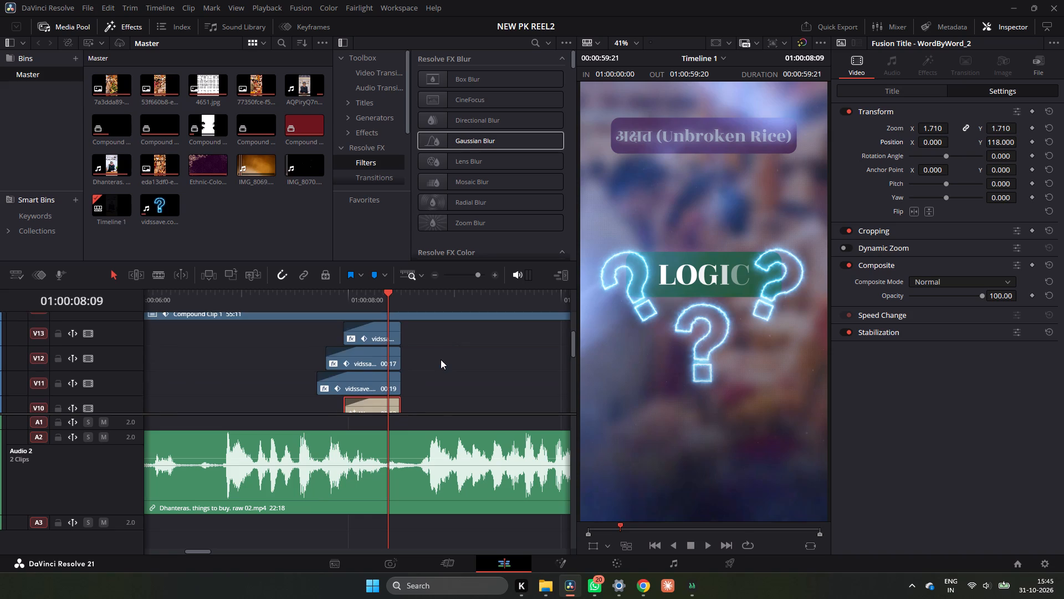
scroll(439, 360, up, 2)
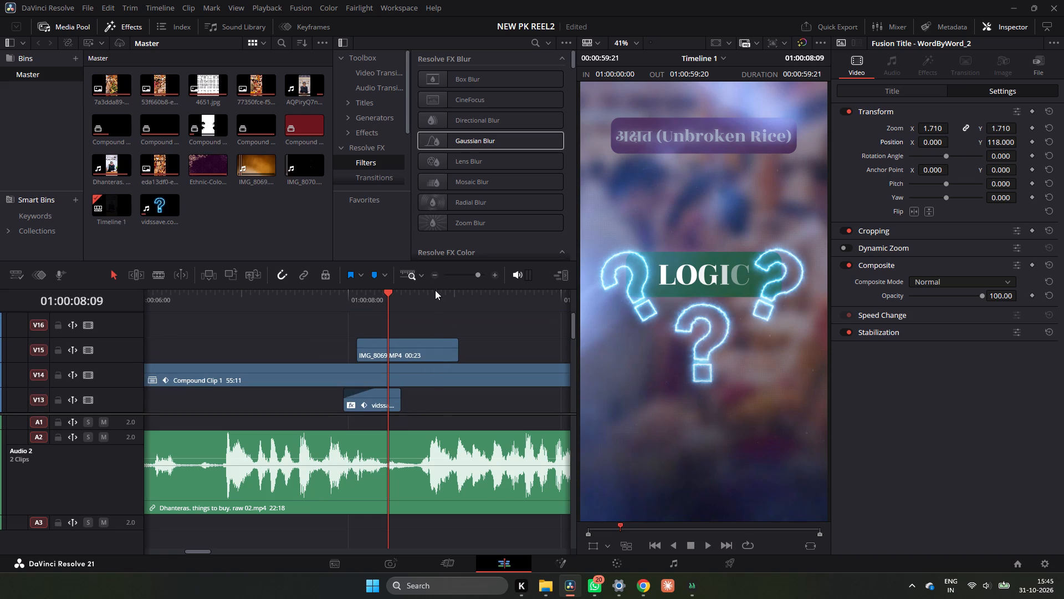
triple_click(435, 276)
click(435, 276)
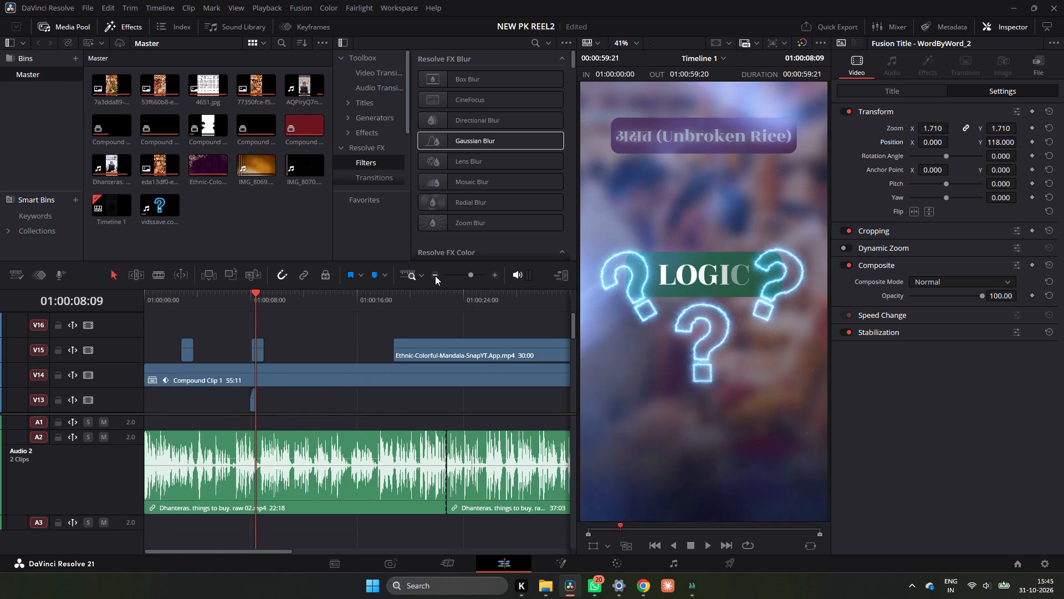
click(435, 276)
drag(262, 297, 245, 300)
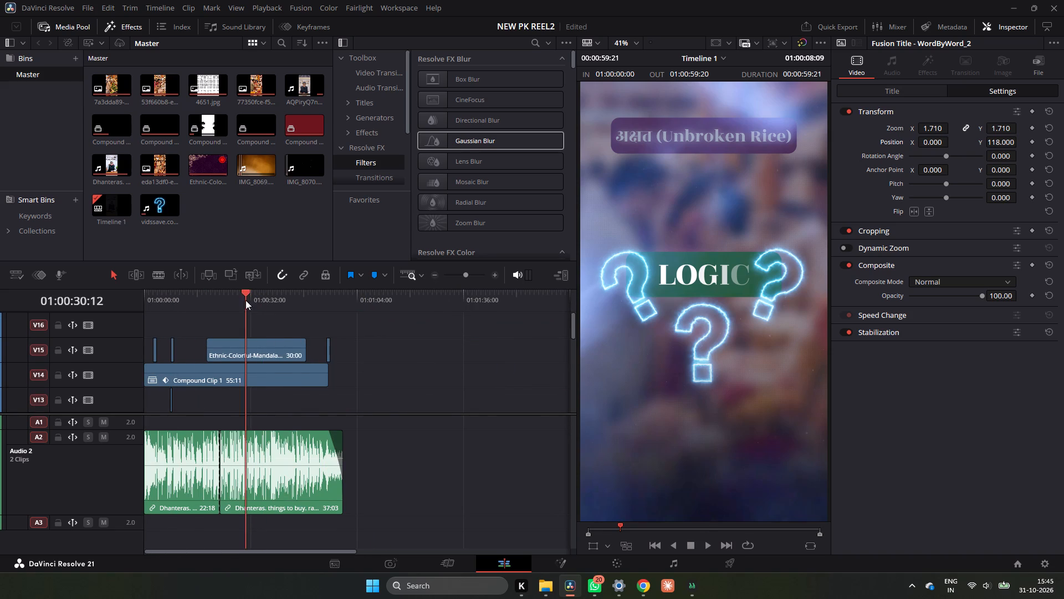
drag(245, 300, 288, 301)
drag(411, 340, 145, 377)
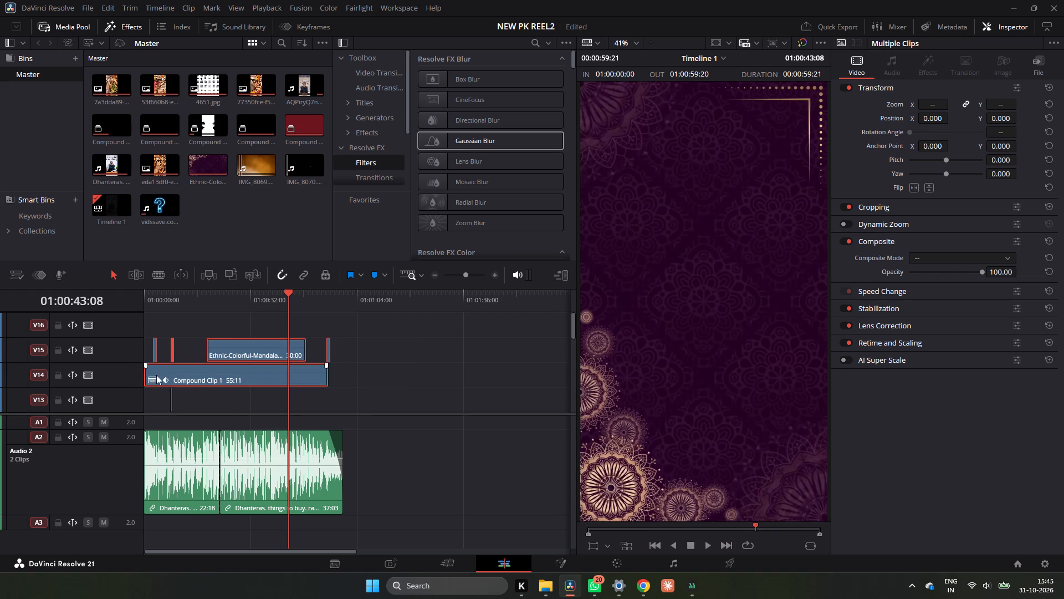
drag(287, 295, 116, 340)
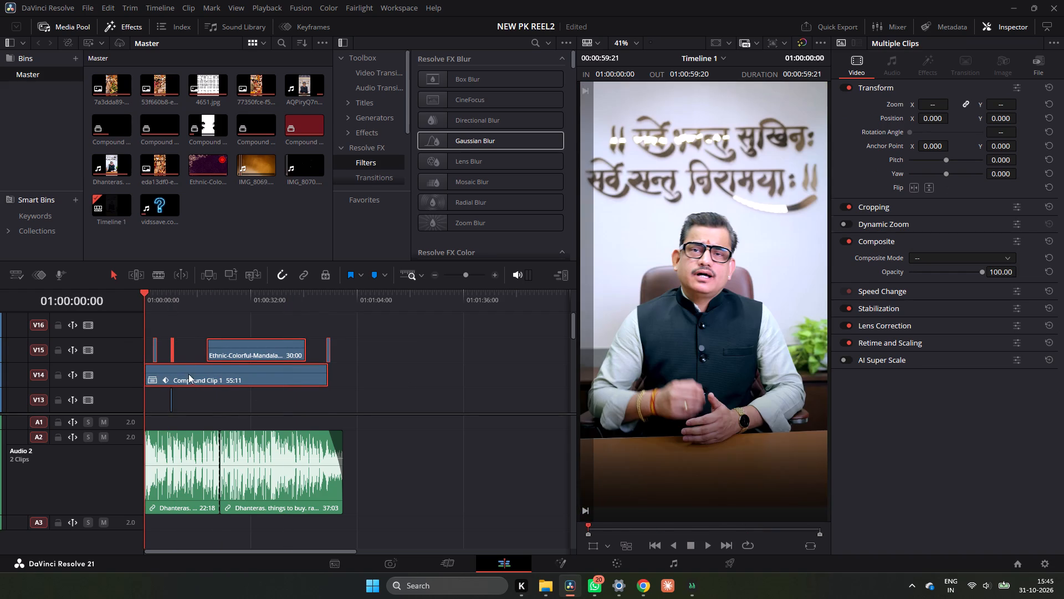
drag(191, 374, 188, 354)
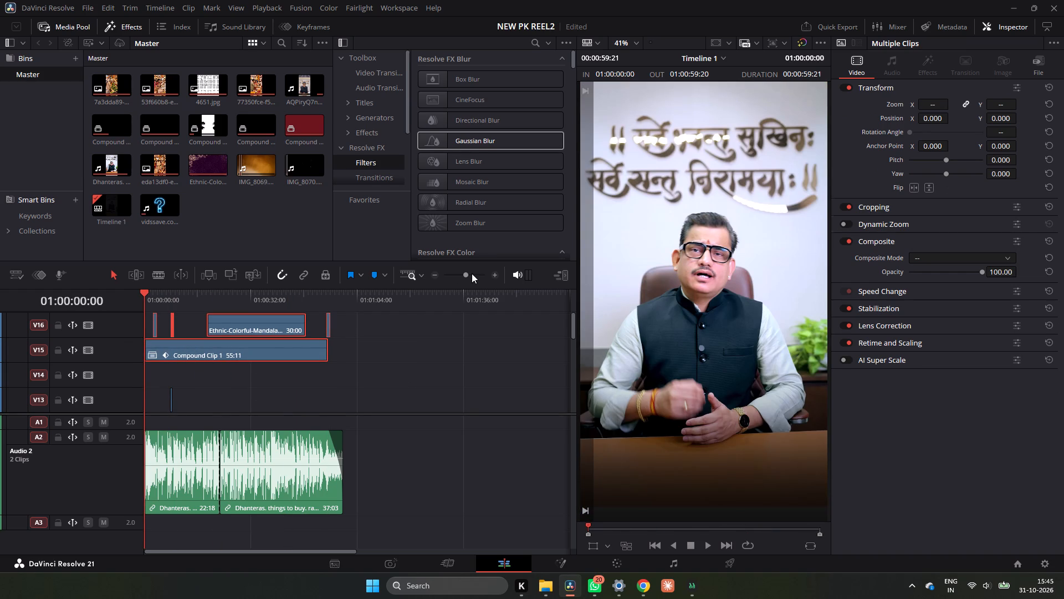
Move the Ethnic-Colorful-Mandala clip alone from V16 down to V13, below Compound Clip 1, at nearly the same time.
click(494, 277)
click(430, 329)
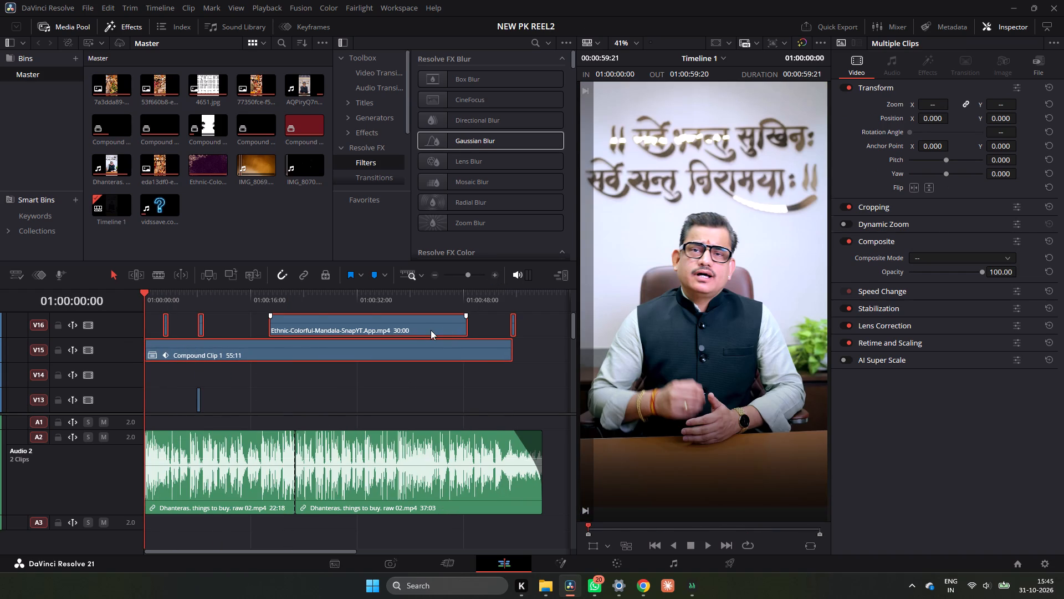
click(408, 379)
drag(413, 324, 416, 389)
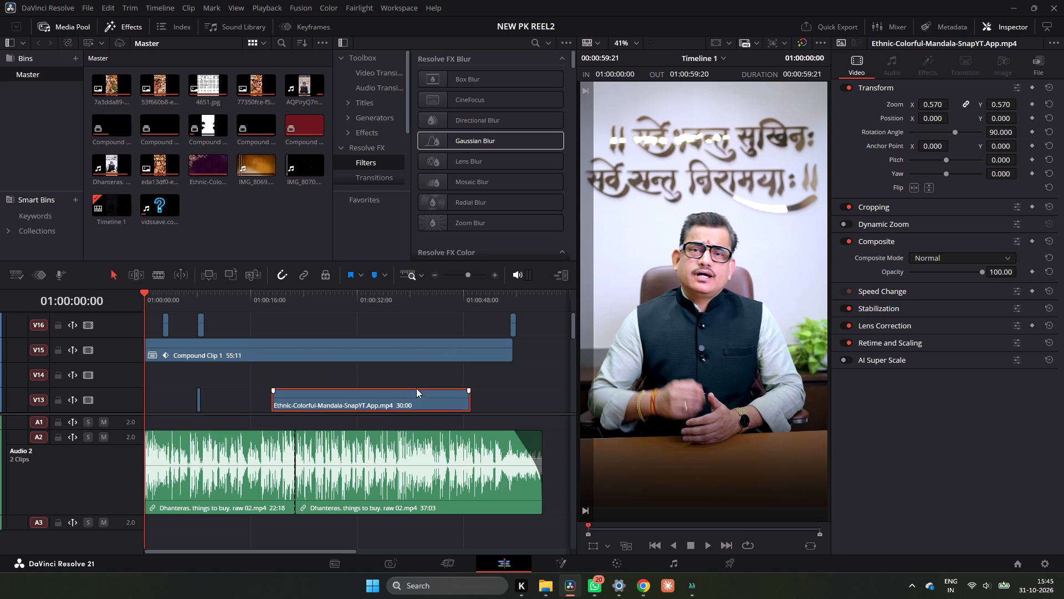
Replay the question-mark and LOGIC section up to about 01:00:08:08 to check it after the track changes.
scroll(417, 378, down, 1)
click(197, 300)
key(space)
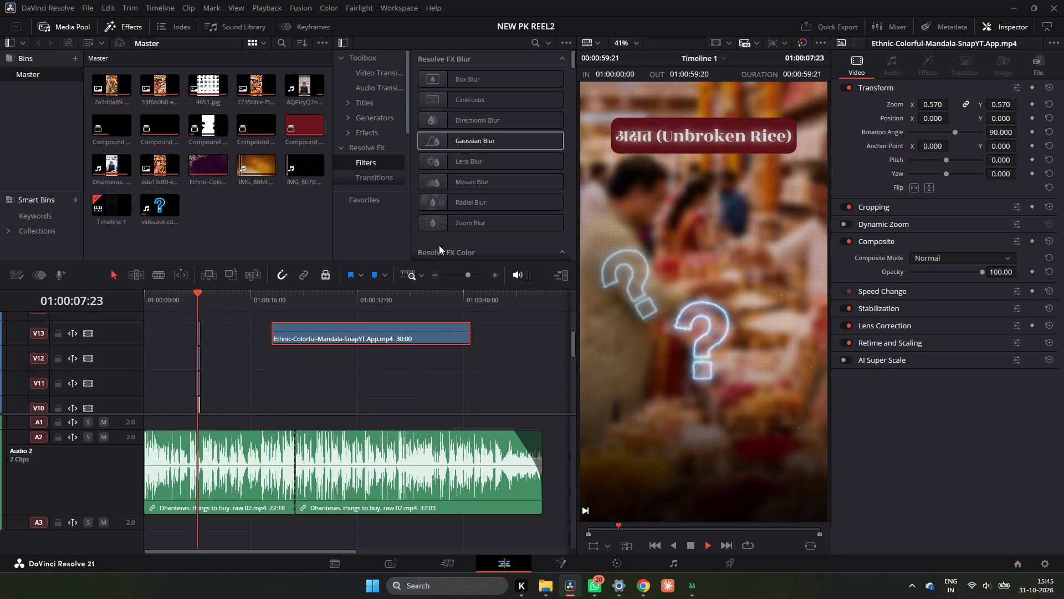
key(space)
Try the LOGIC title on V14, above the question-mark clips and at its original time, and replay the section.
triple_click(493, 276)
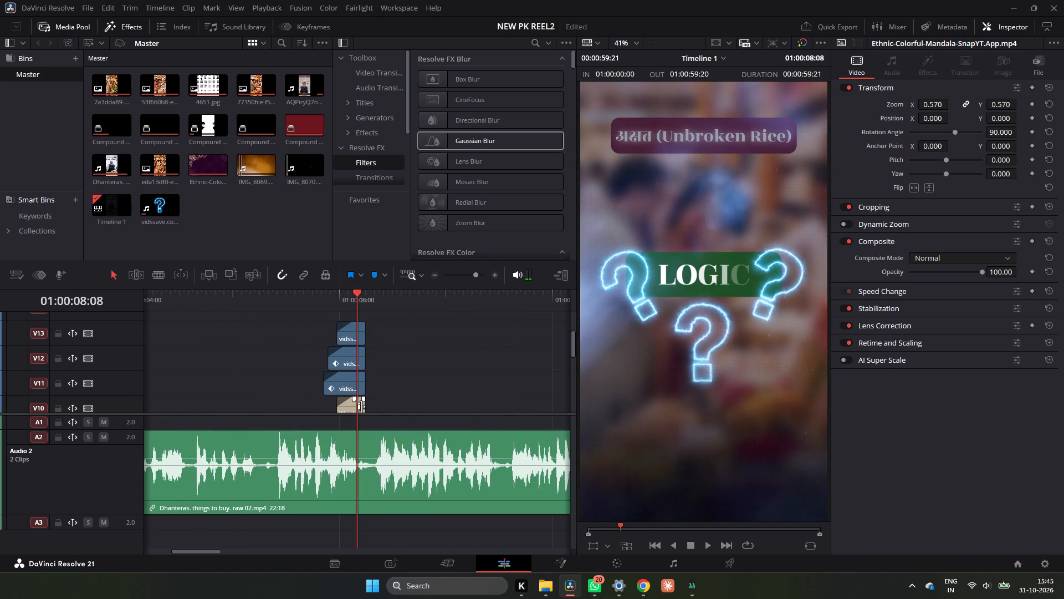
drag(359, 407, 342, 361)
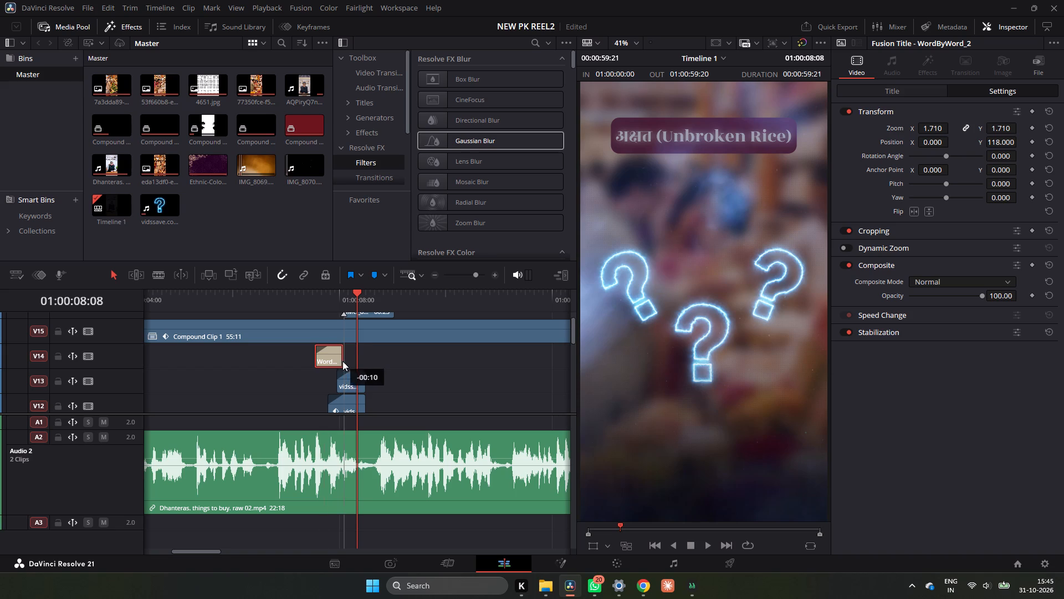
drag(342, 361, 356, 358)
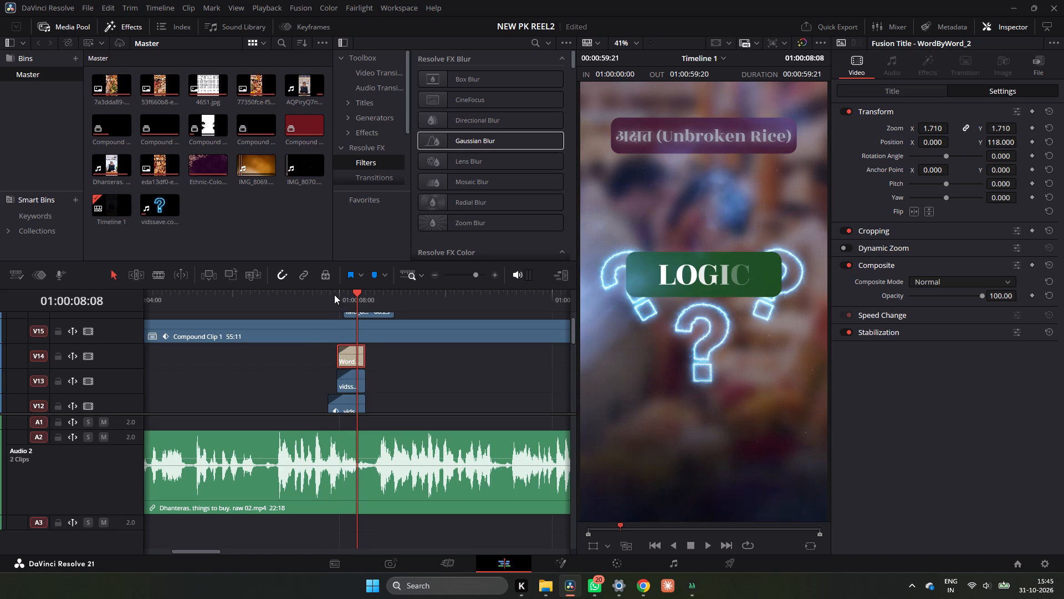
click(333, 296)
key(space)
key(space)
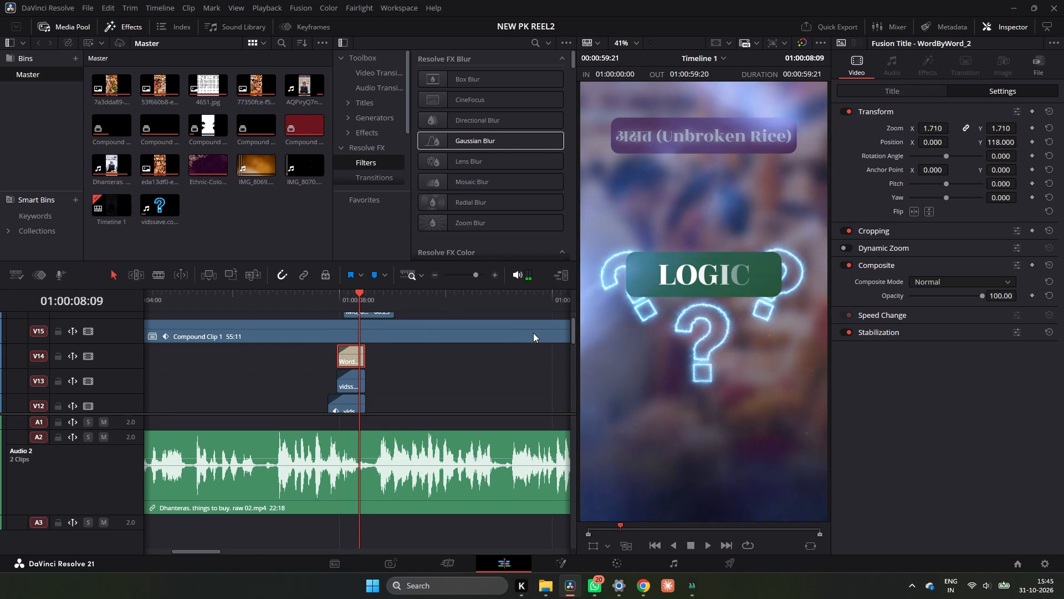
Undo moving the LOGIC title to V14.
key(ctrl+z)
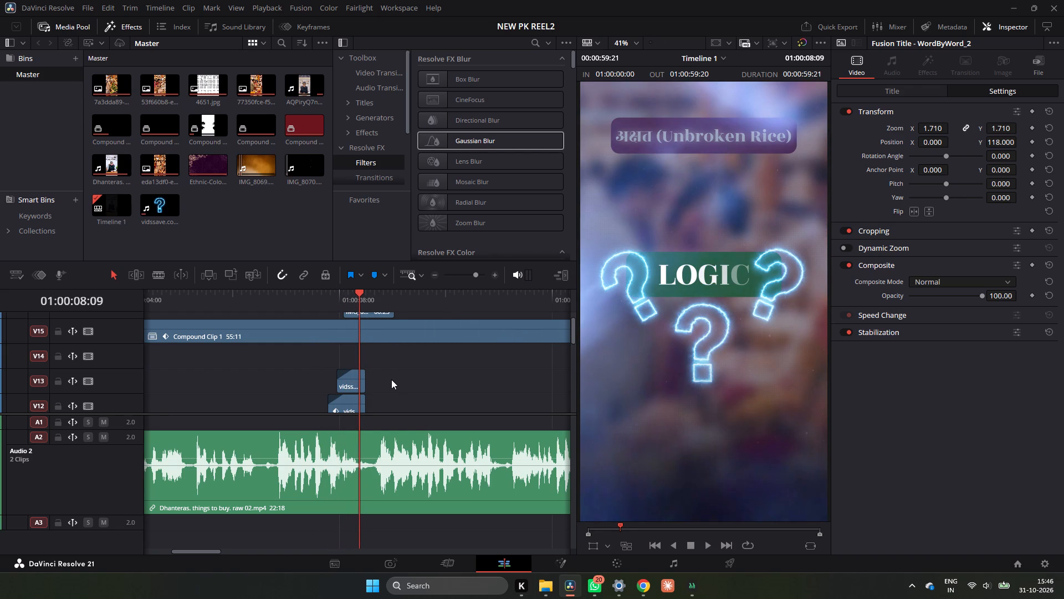
Replay from the start of the V9 Solid Color clip to about 01:00:08:17 to check the LOGIC title behind the question marks.
scroll(390, 383, down, 2)
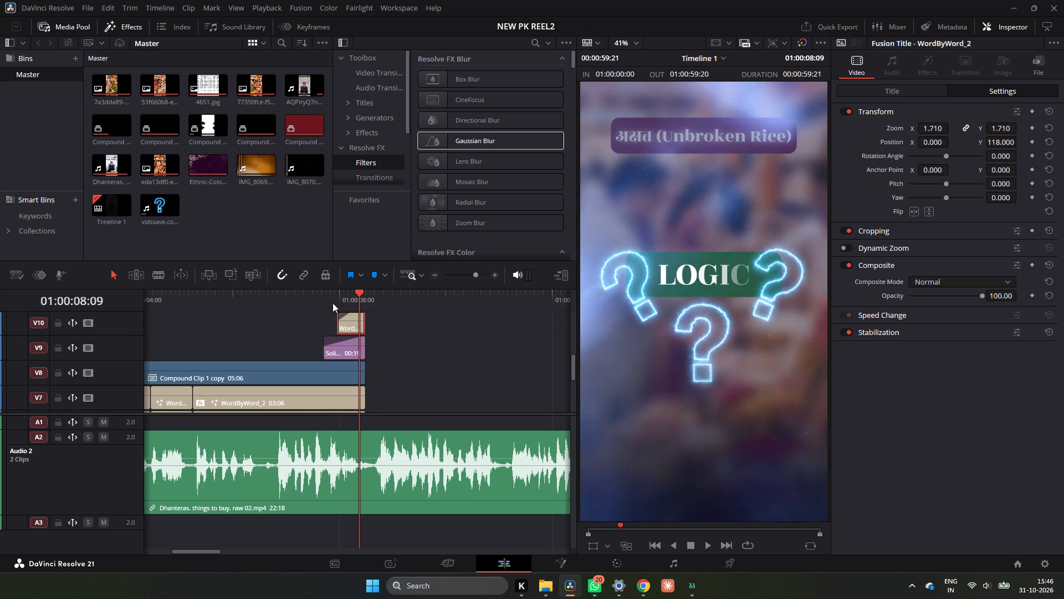
click(324, 297)
key(space)
key(space)
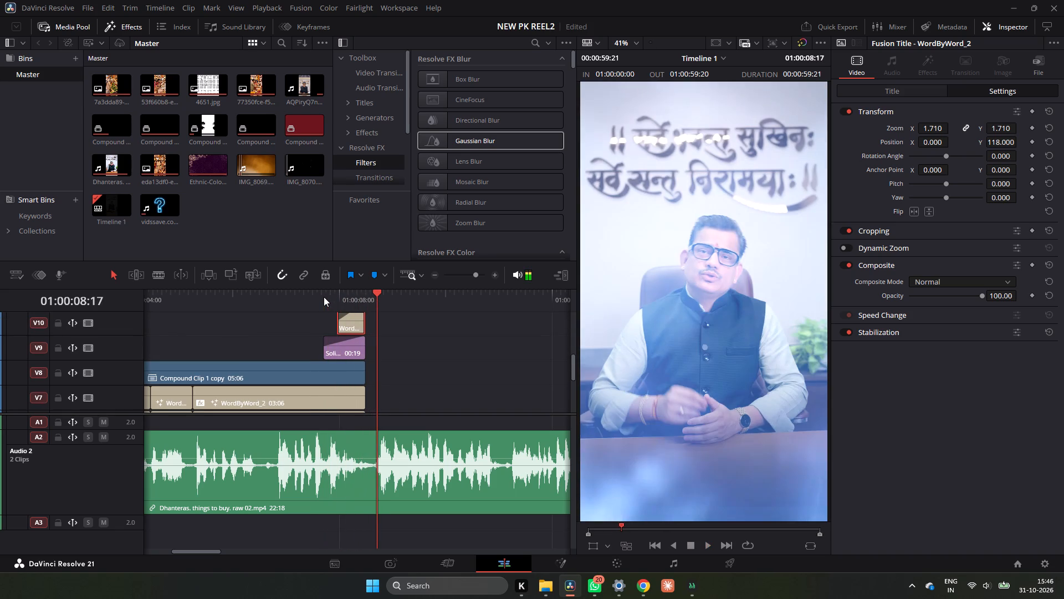
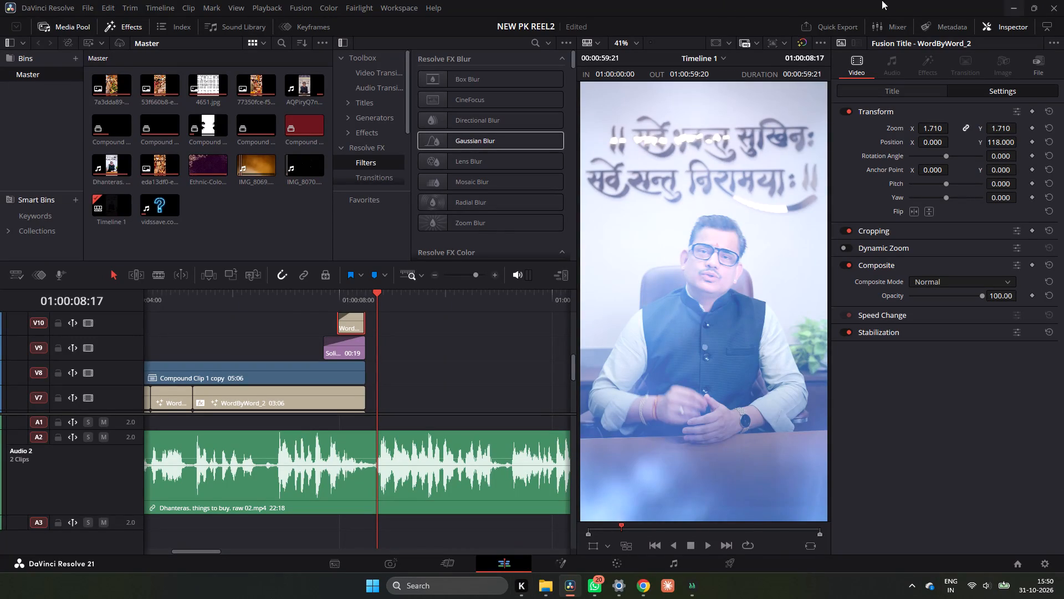
Replay the question-mark and LOGIC title section up to about 01:00:08:10 to check it.
click(298, 309)
key(space)
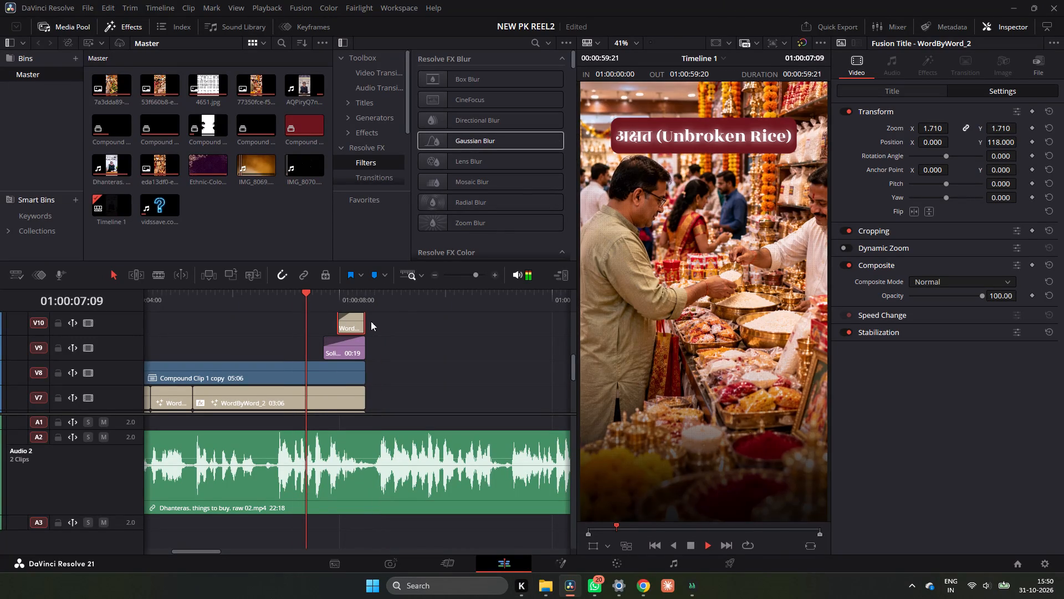
key(space)
key(space)
key(space)
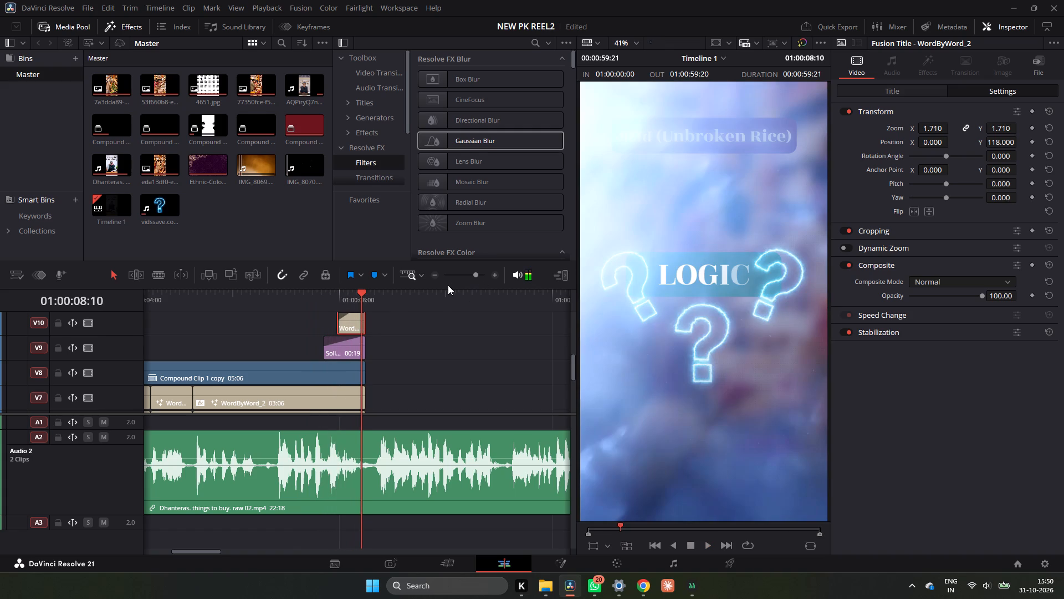
Play the presenter footage after the LOGIC section up to about 01:00:18:02 to find where visuals are needed.
double_click(437, 276)
key(space)
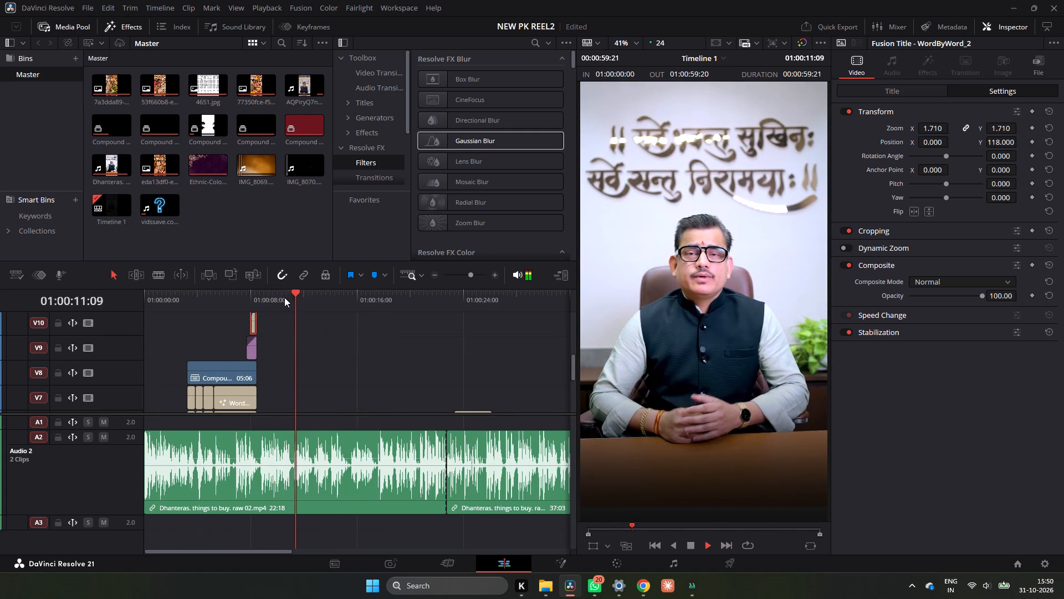
click(270, 295)
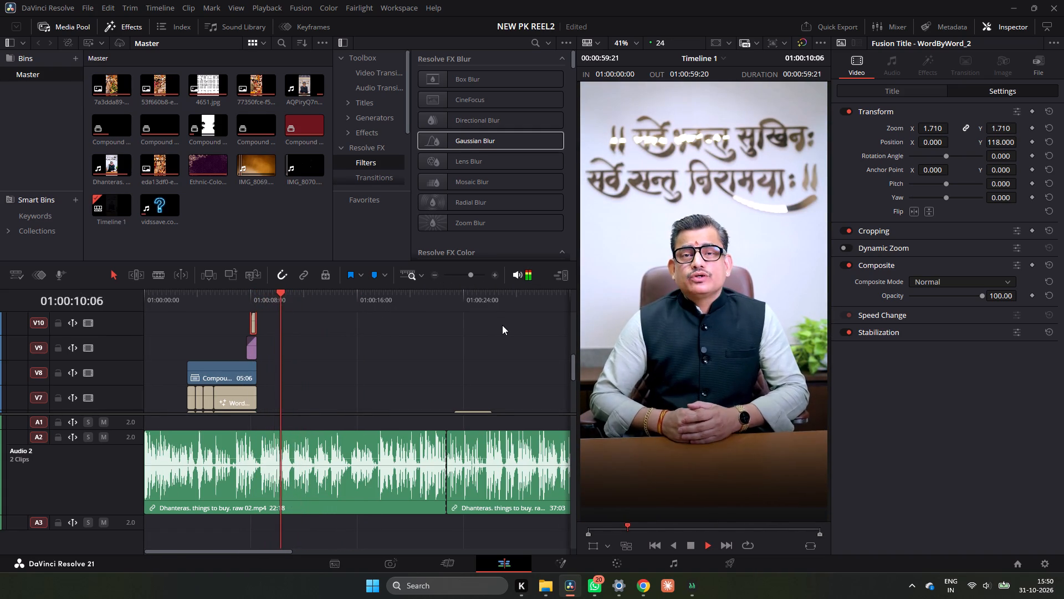
scroll(454, 355, down, 3)
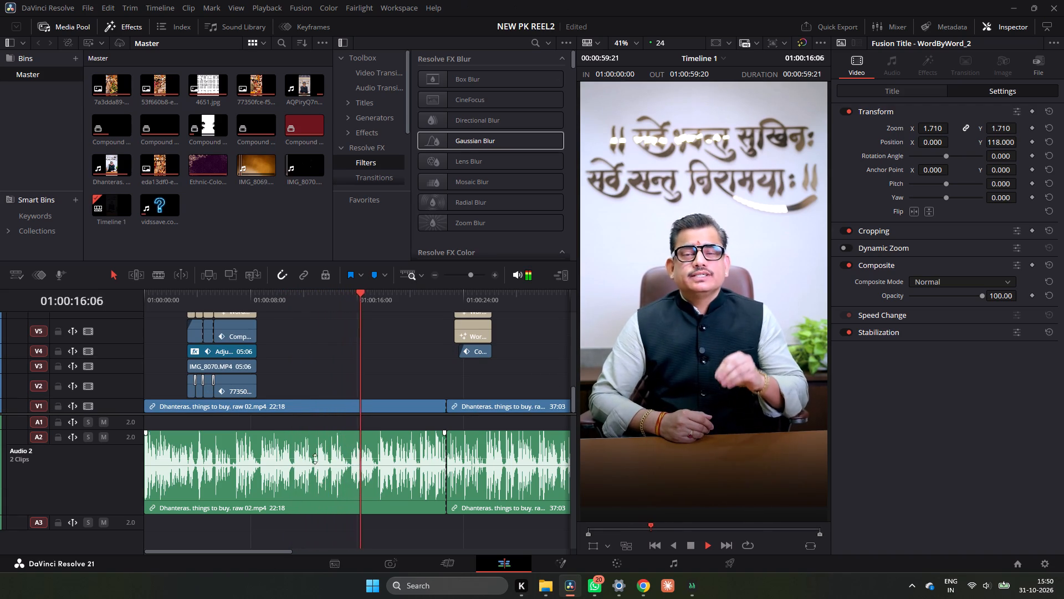
key(space)
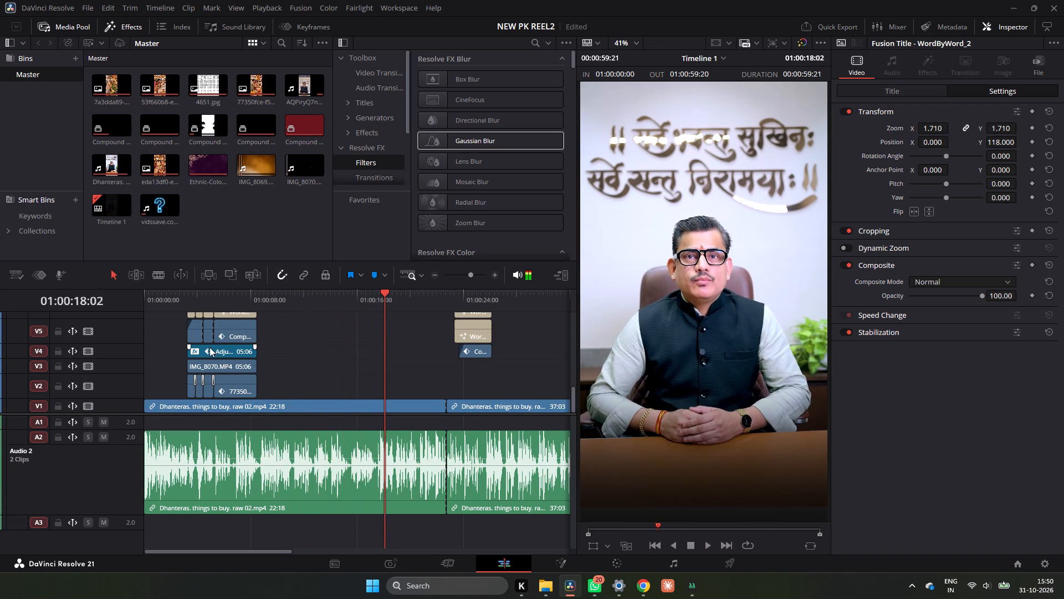
click(263, 292)
key(space)
click(257, 288)
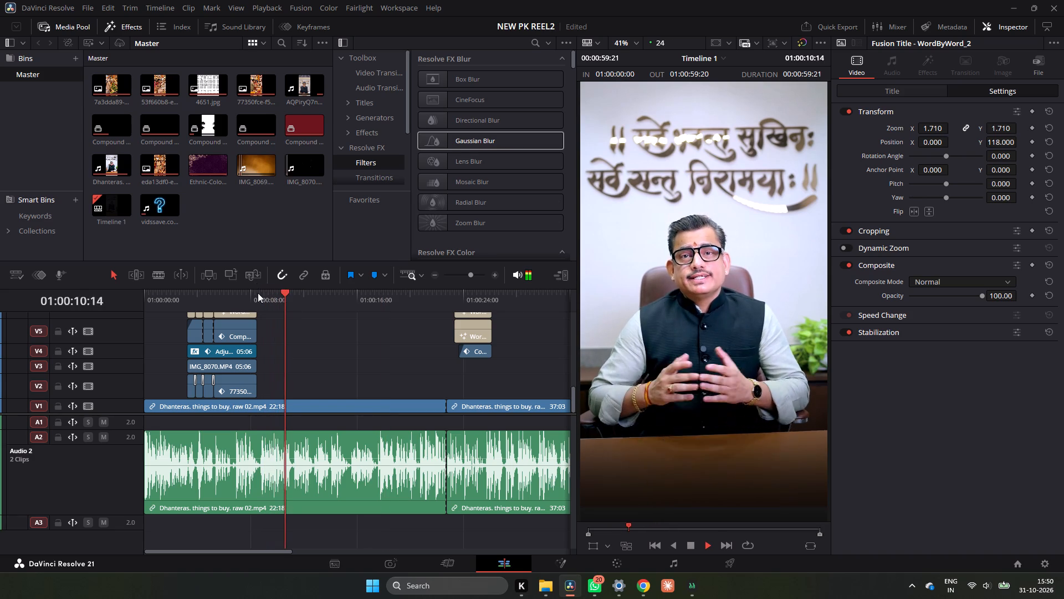
Scrub the rest of the reel and play from 01:00:44:00 to examine the mandala background over the presenter footage.
drag(263, 295, 236, 331)
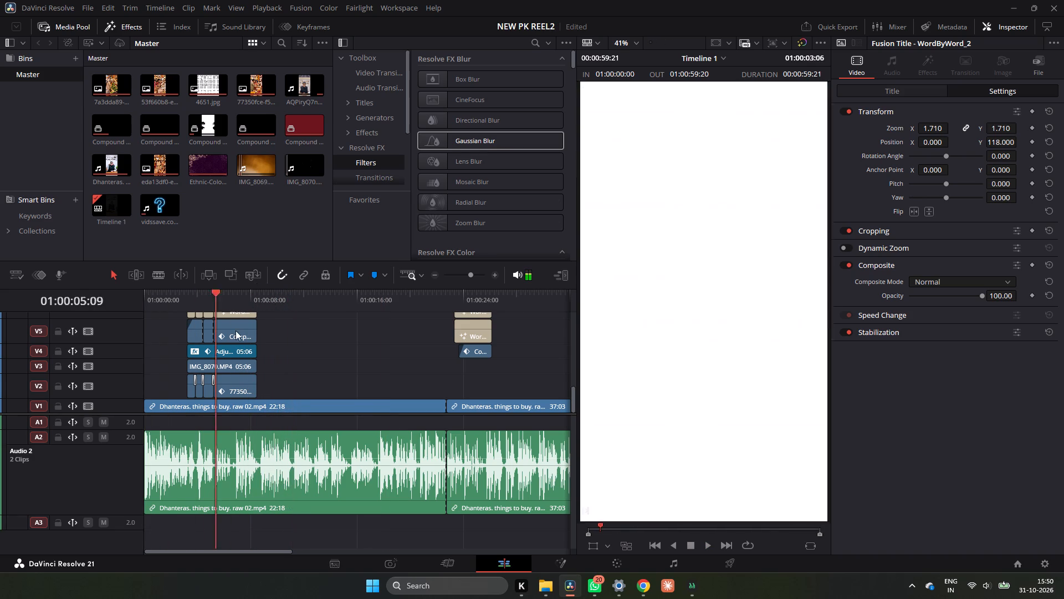
drag(236, 331, 494, 391)
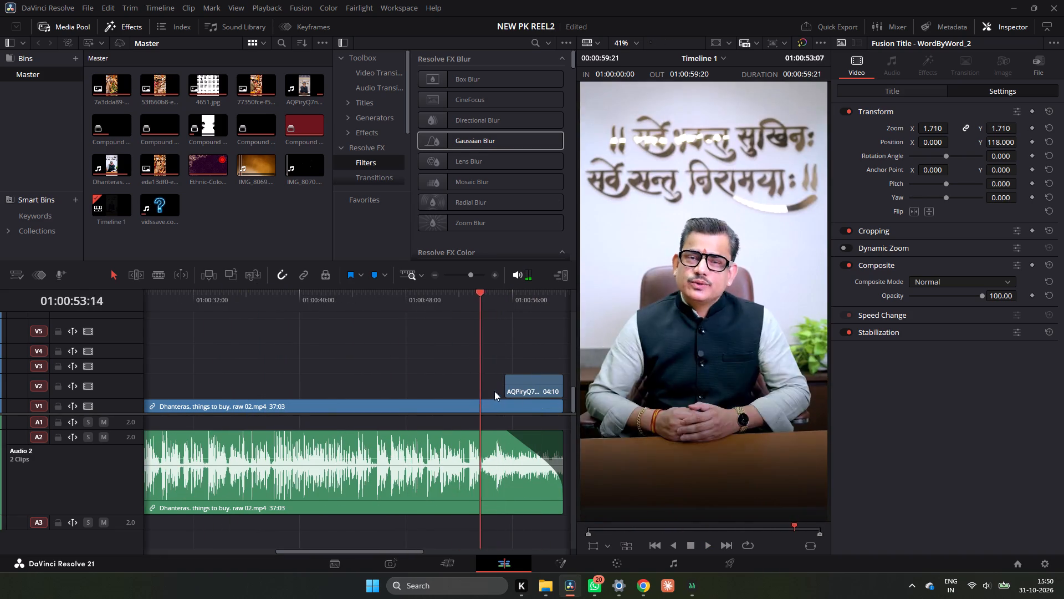
drag(494, 391, 507, 390)
key(space)
key(space)
key(space)
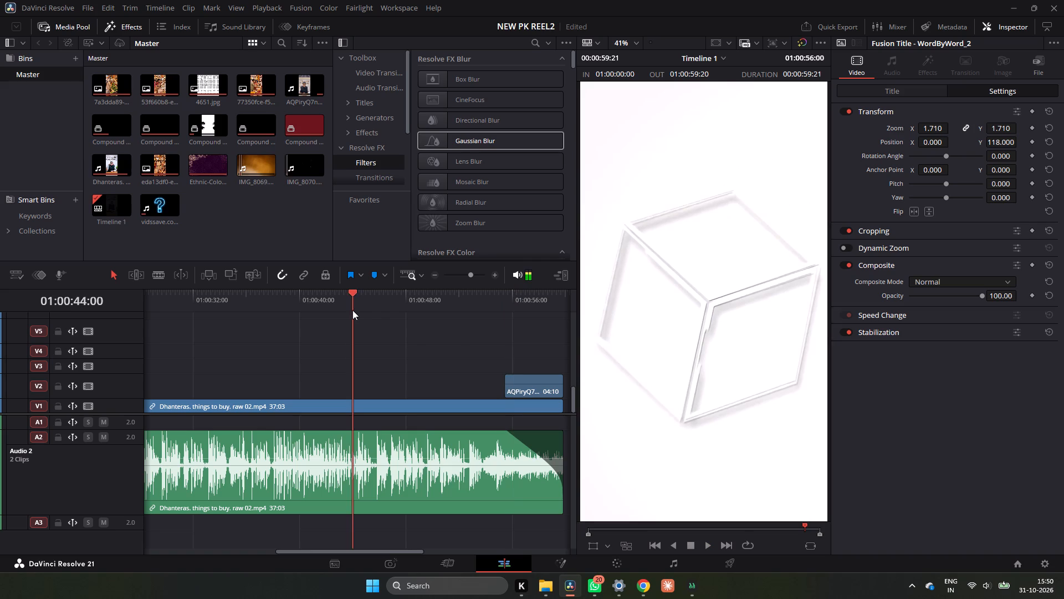
click(352, 310)
key(space)
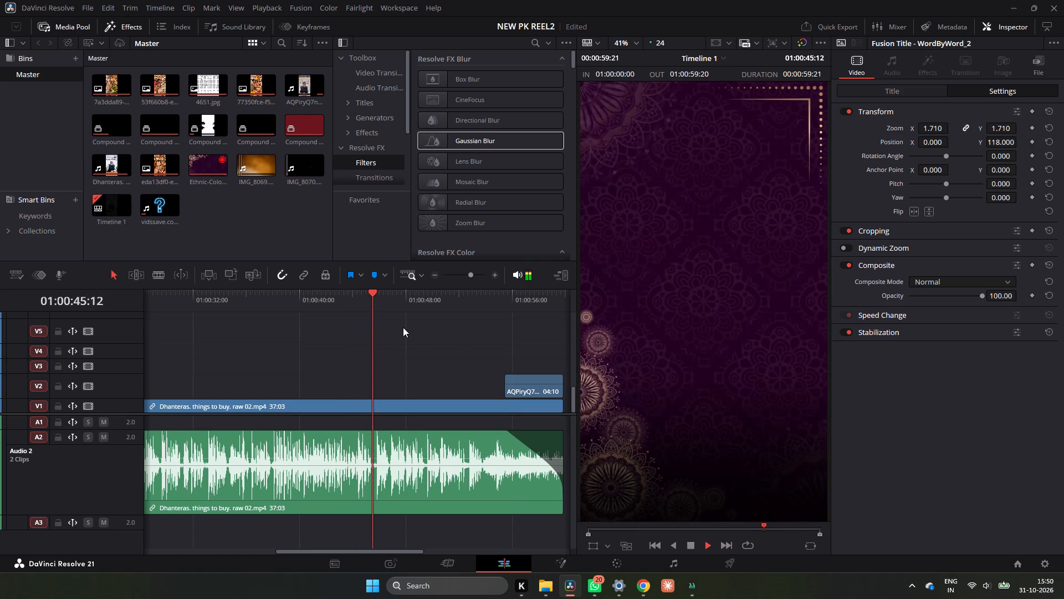
scroll(405, 328, up, 1)
key(space)
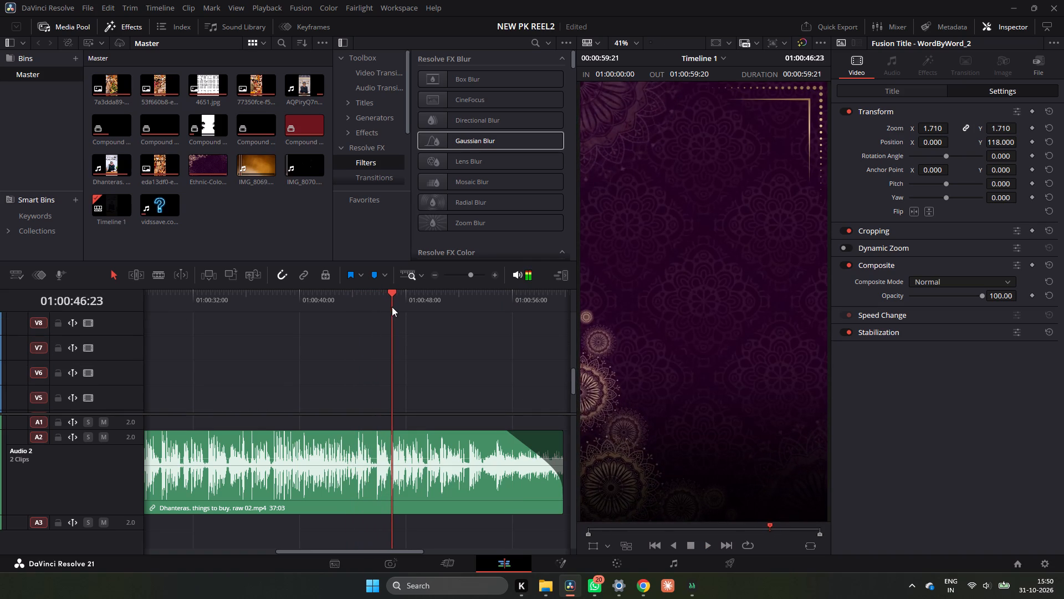
drag(388, 304, 375, 317)
key(space)
key(space)
double_click(431, 277)
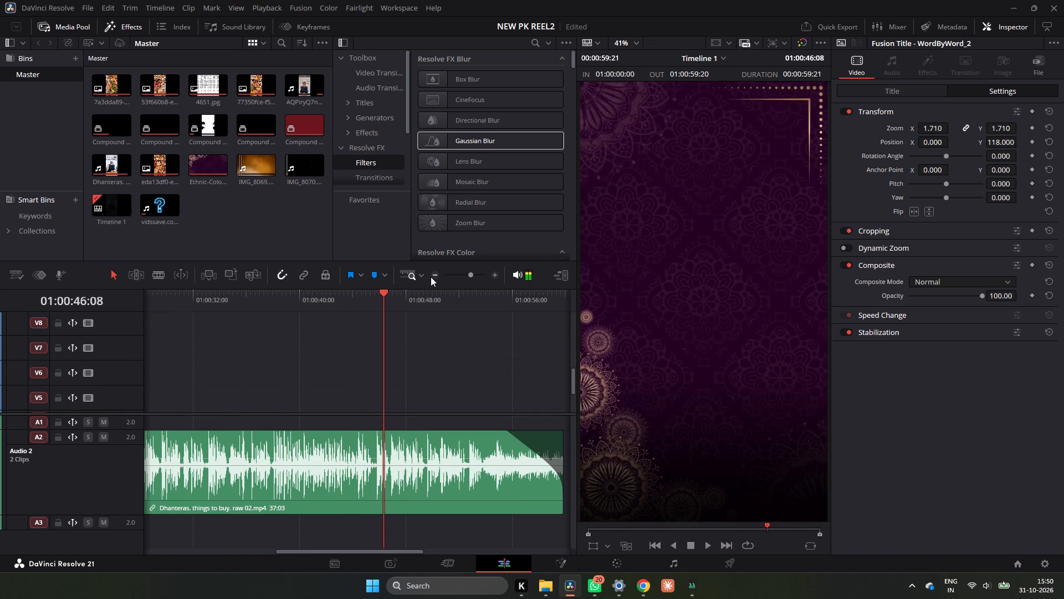
scroll(357, 332, up, 2)
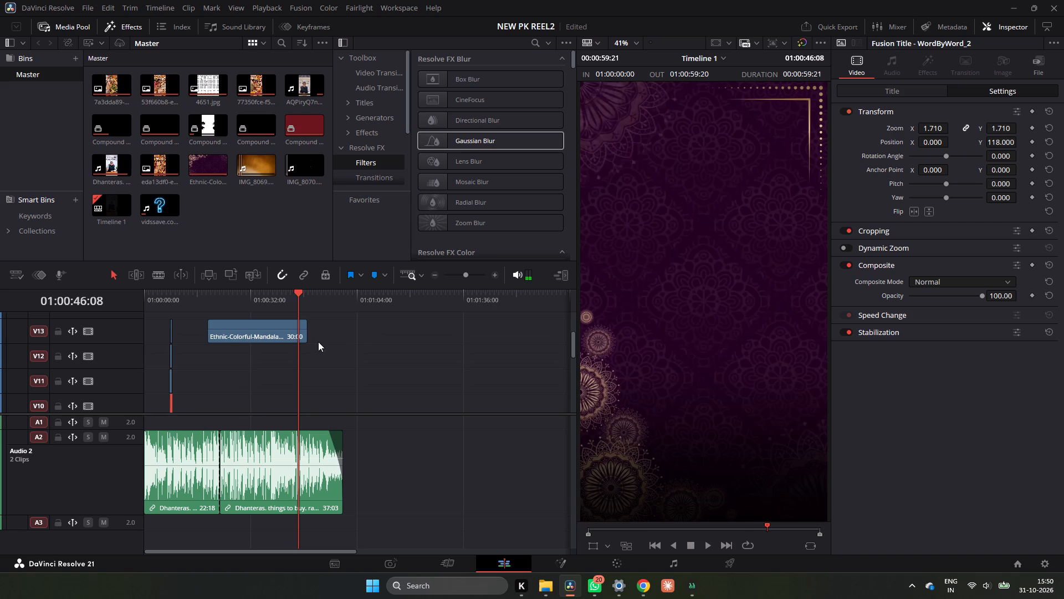
Play from about 01:00:19:04 to 01:00:23:07 to examine the start of the mandala background section.
drag(294, 295, 204, 308)
scroll(268, 389, down, 2)
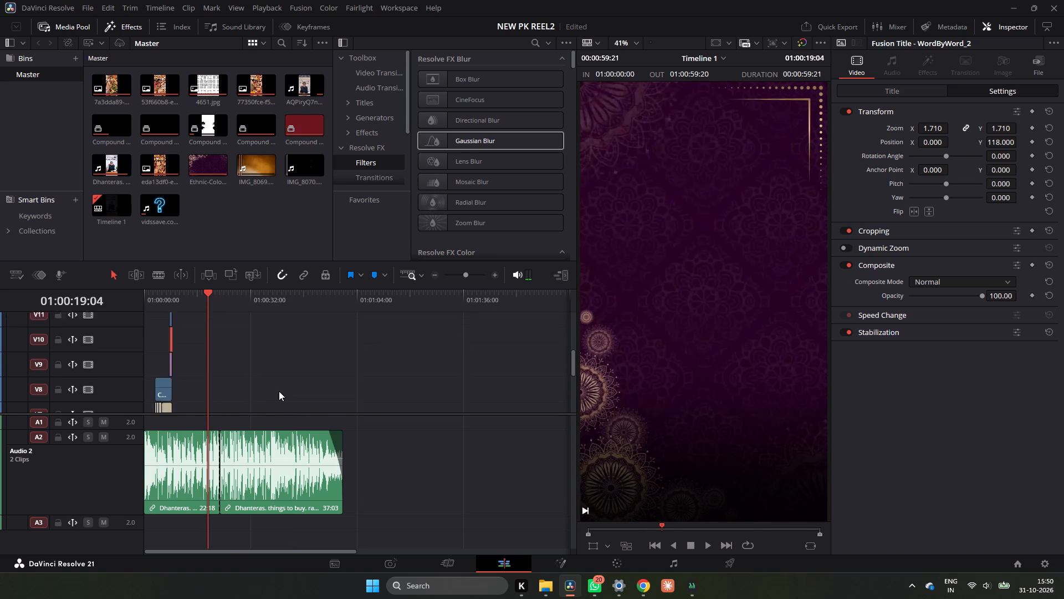
scroll(279, 391, down, 5)
key(space)
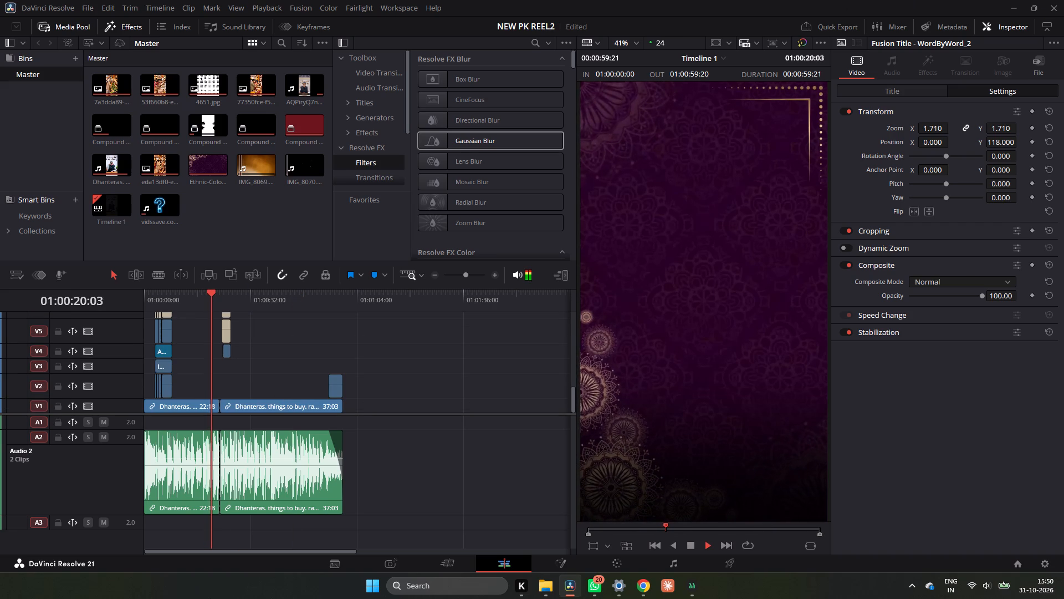
click(495, 278)
key(space)
Replay from the end of the LOGIC section to about 01:00:23:00, listening to the narration for the next visual.
click(172, 299)
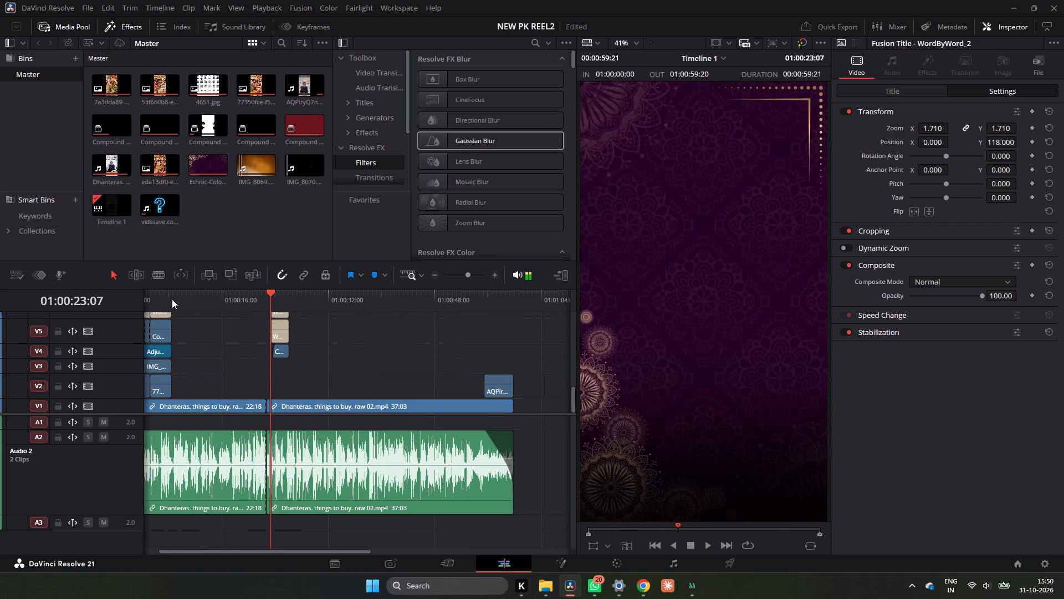
key(space)
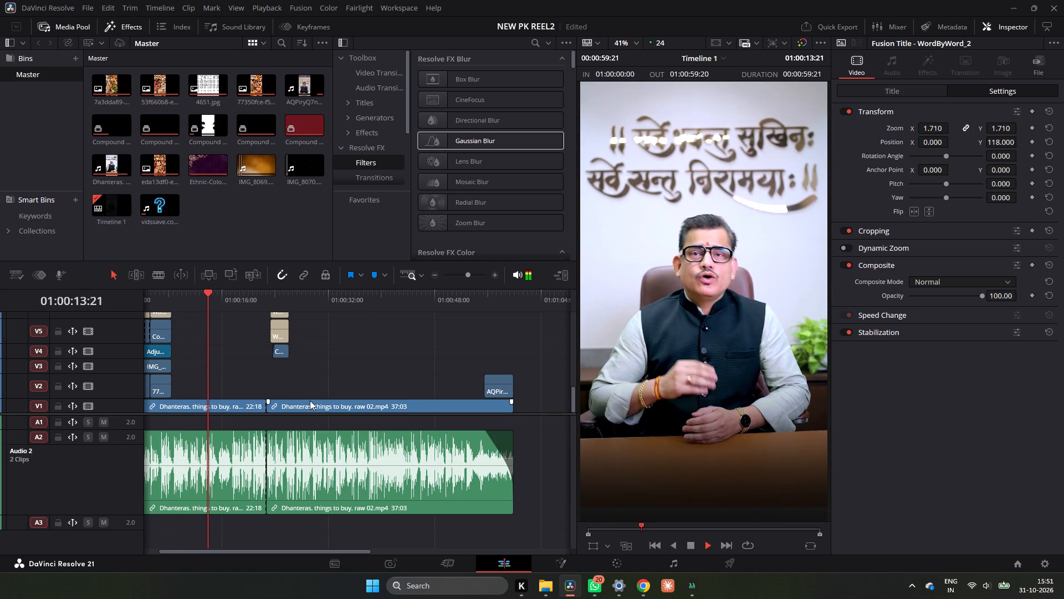
key(space)
key(space)
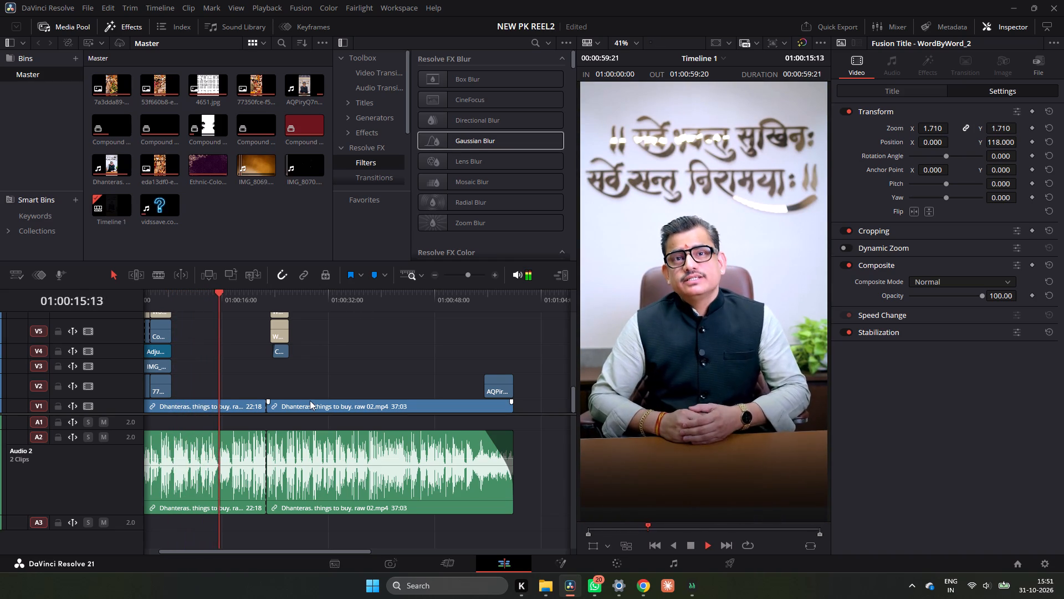
key(space)
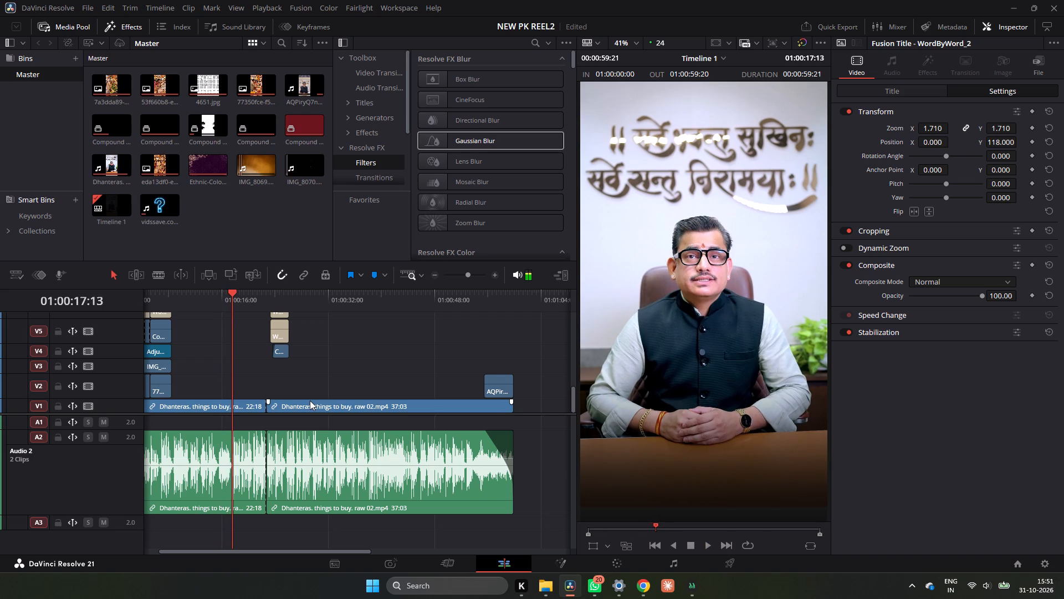
key(space)
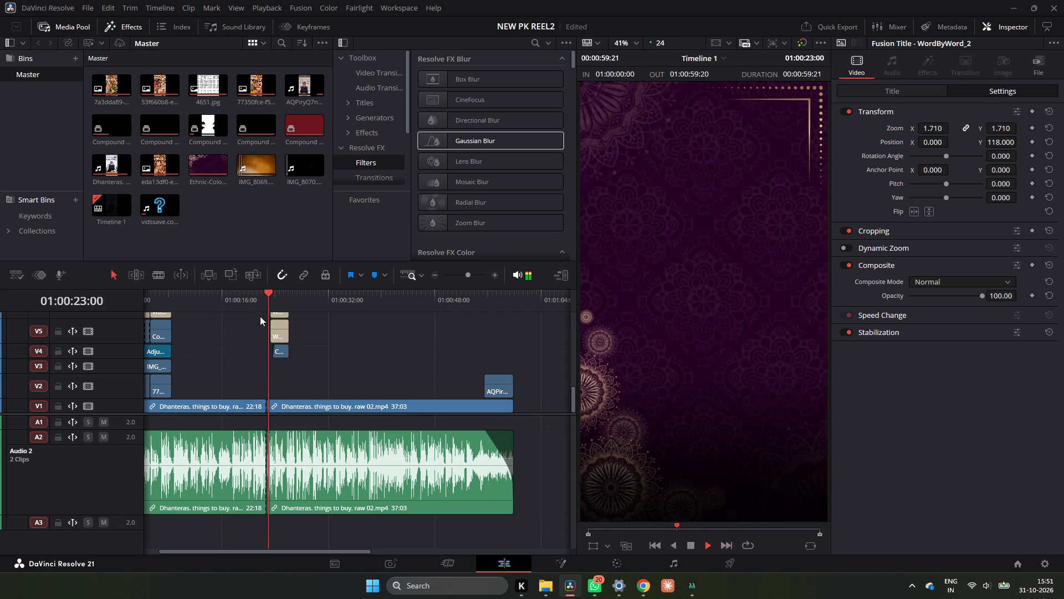
key(space)
Disable the 30-second Ethnic-Colorful-Mandala clip on V13, which starts at 01:00:19:04.
click(252, 299)
click(240, 294)
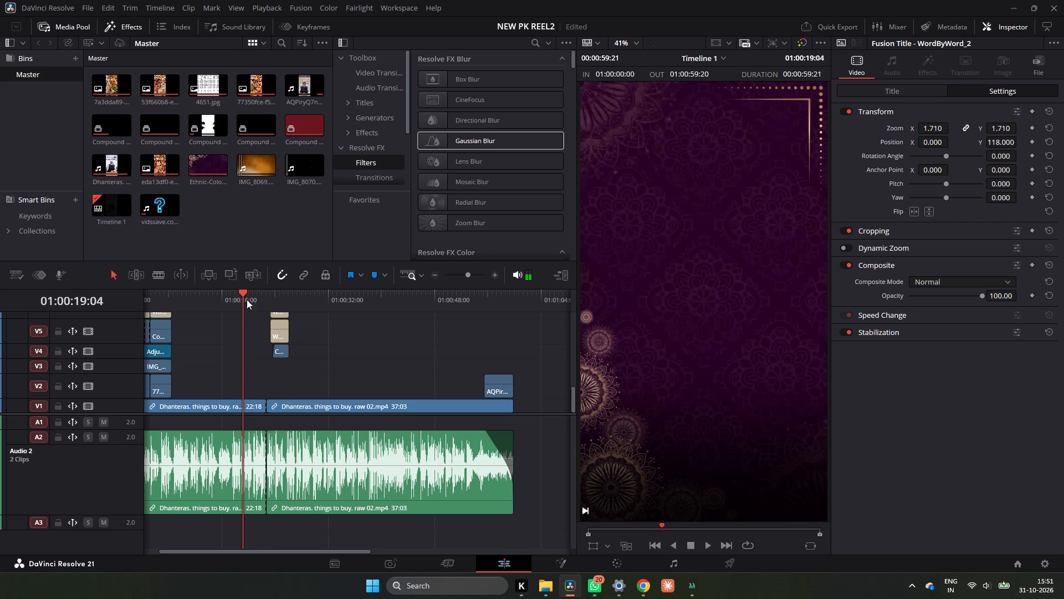
scroll(315, 395, up, 3)
click(337, 334)
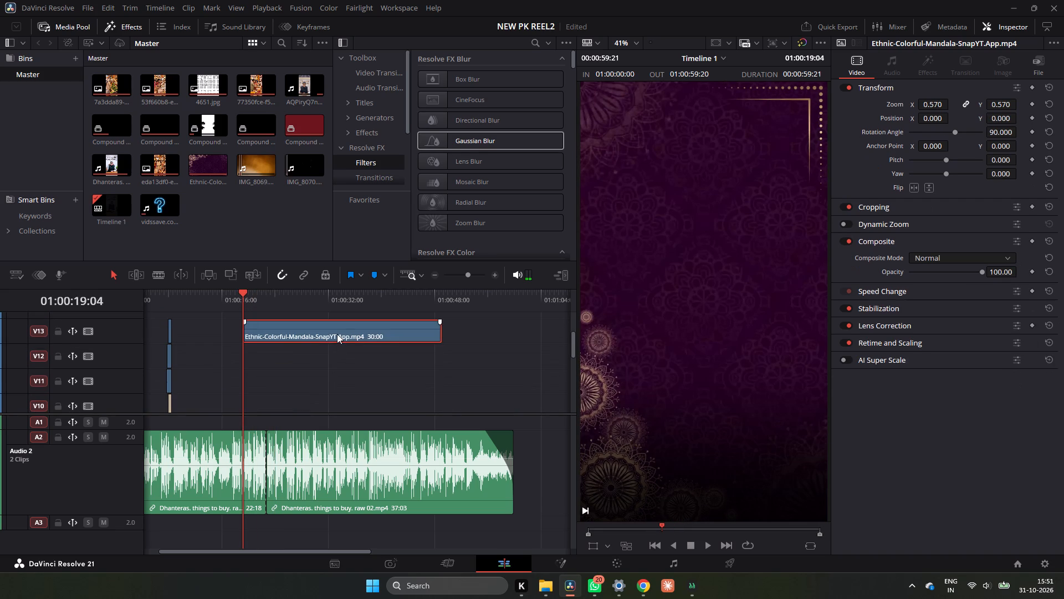
key(d)
Play the presenter footage from 01:00:19:04 to 01:00:20:17 and examine that spot on the timeline more closely.
scroll(282, 362, down, 4)
key(space)
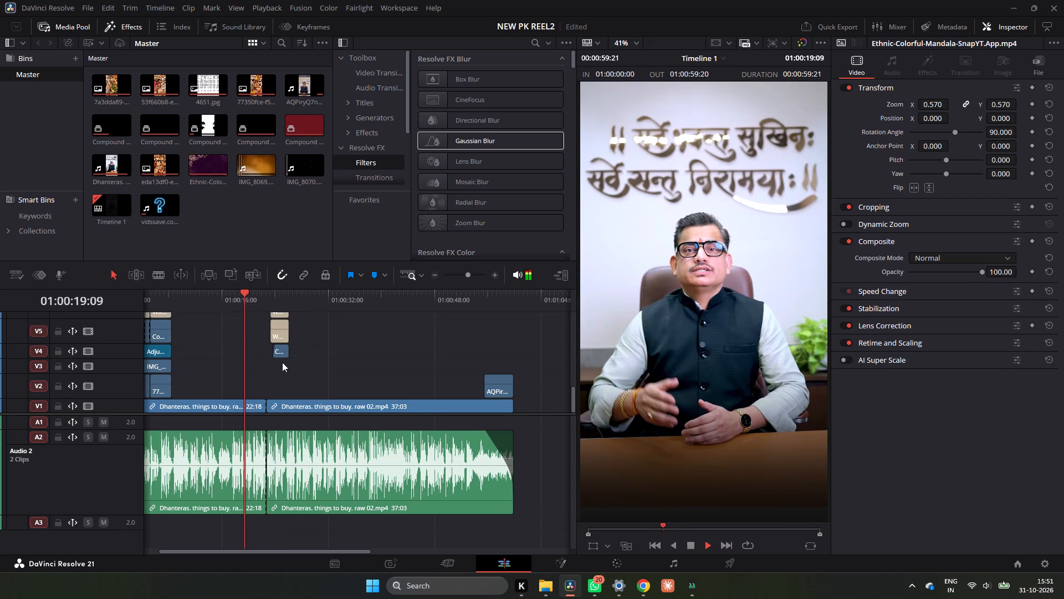
key(space)
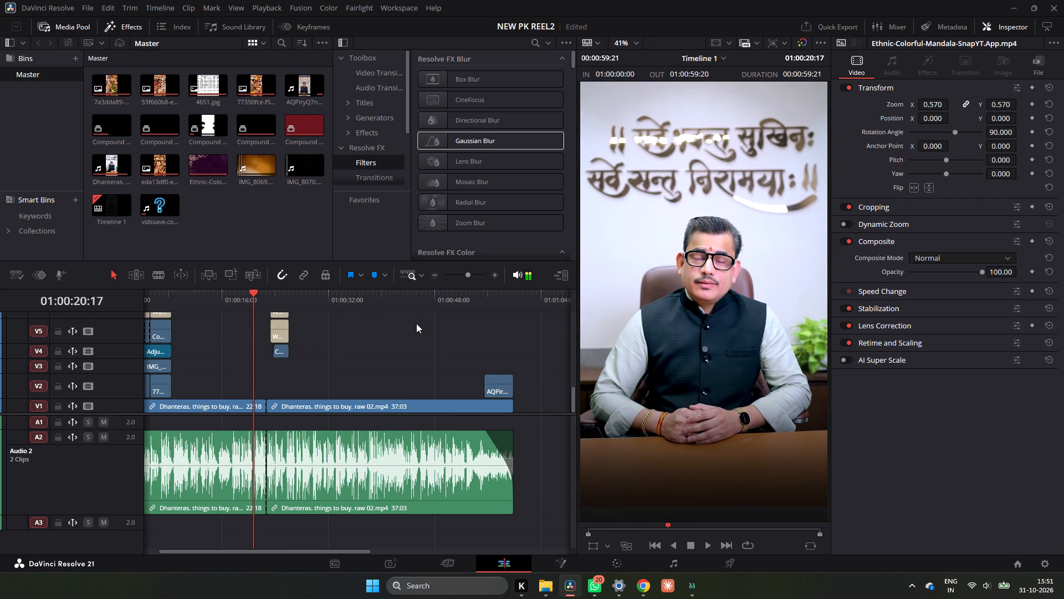
double_click(494, 275)
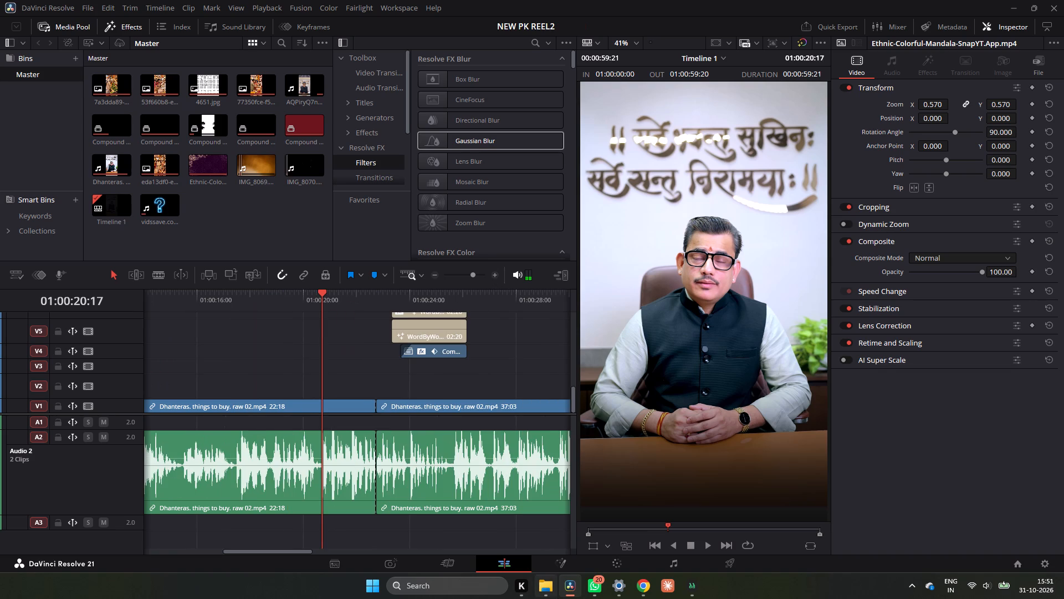
click(638, 586)
drag(495, 598, 637, 598)
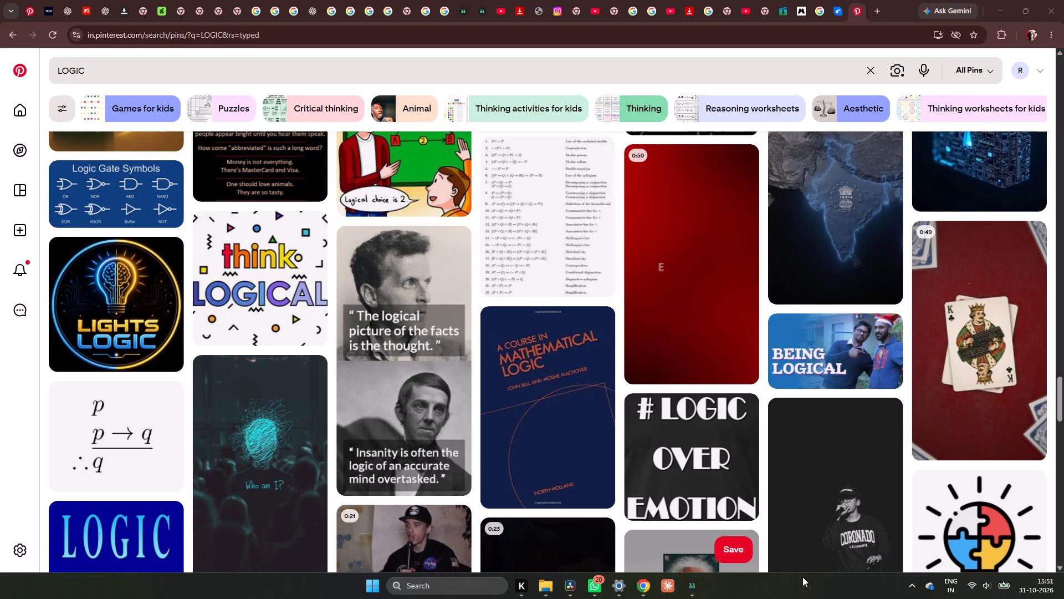
click(483, 73)
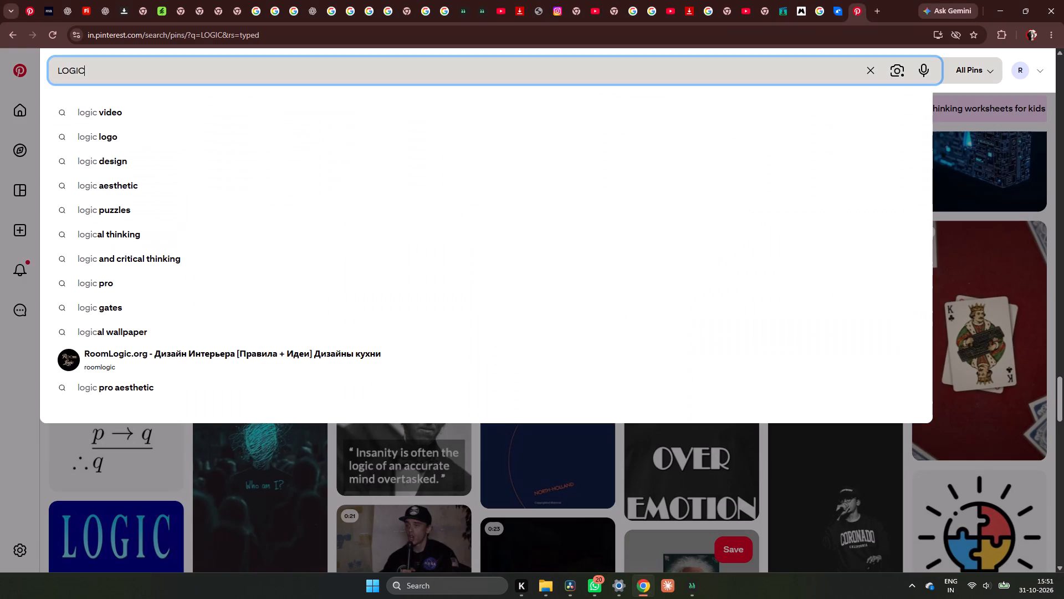
key(BackSpace)
key(BackSpace)
key(BackSpace)
key(BackSpace)
key(BackSpace)
key(BackSpace)
key(BackSpace)
key(BackSpace)
key(BackSpace)
key(BackSpace)
key(BackSpace)
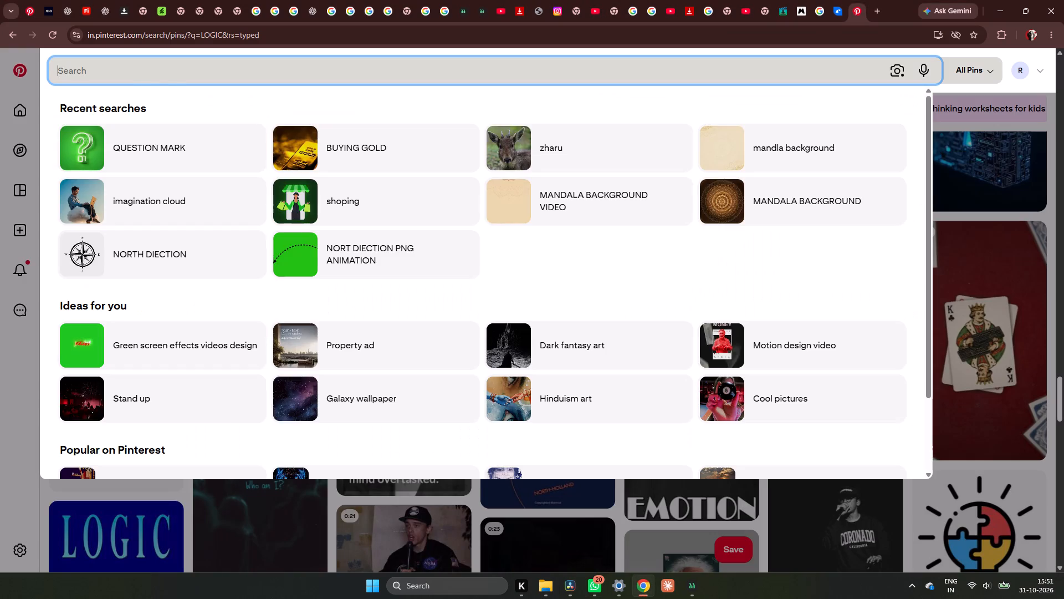
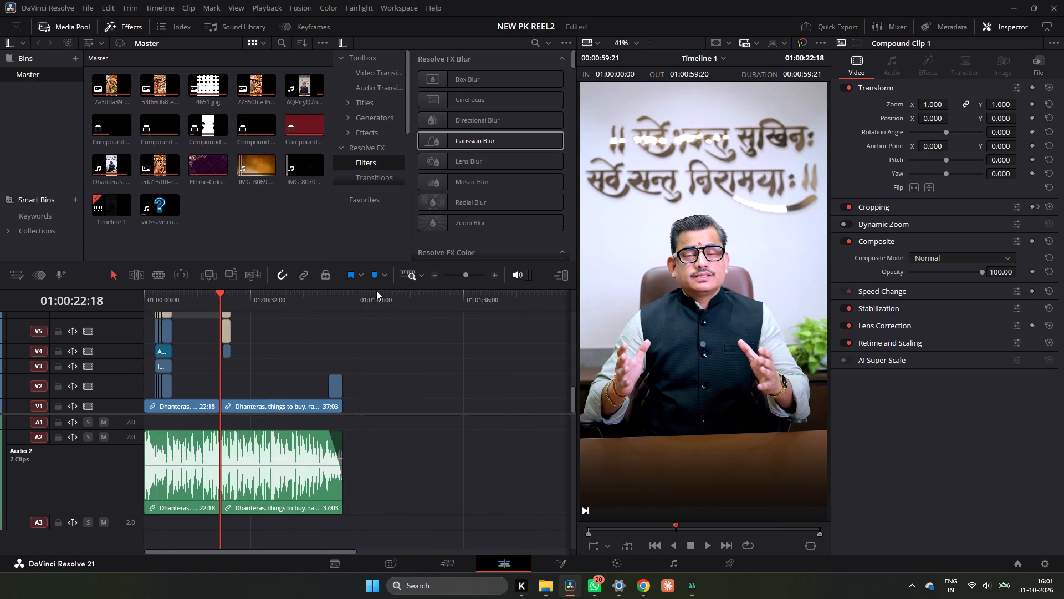
double_click(492, 276)
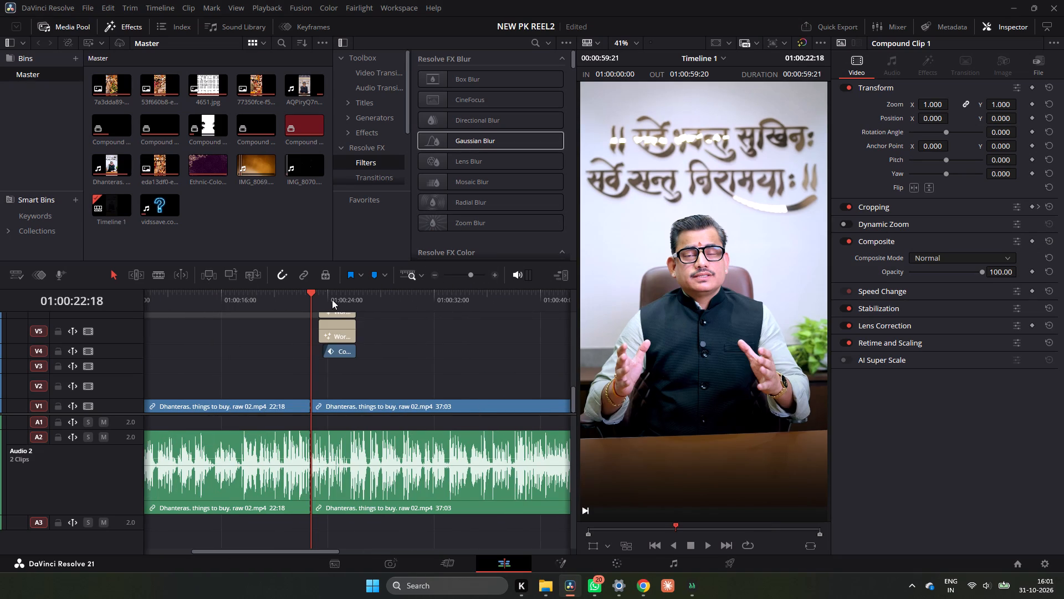
click(319, 292)
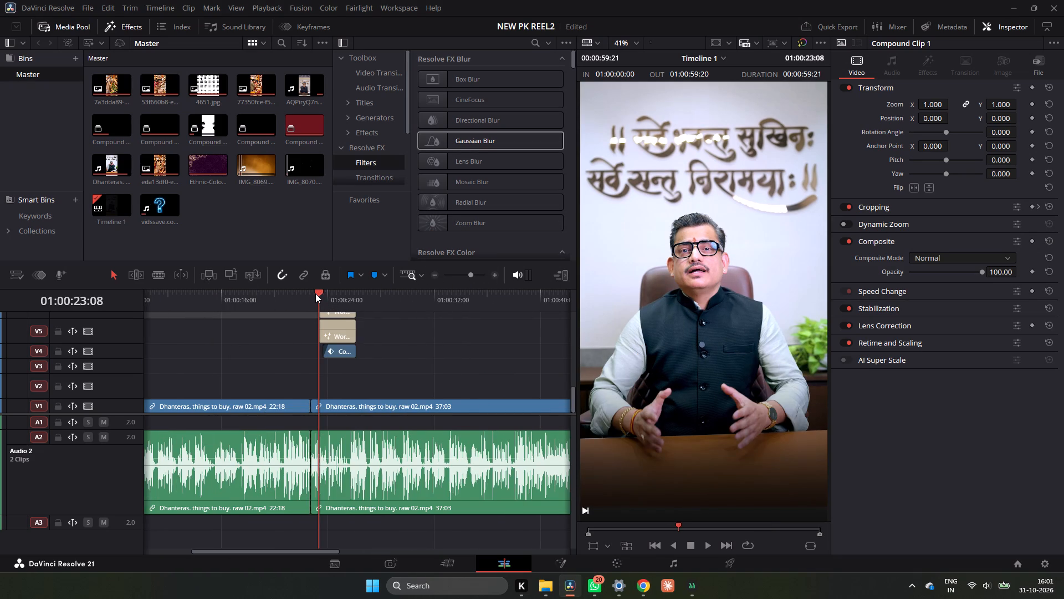
key(space)
key(space)
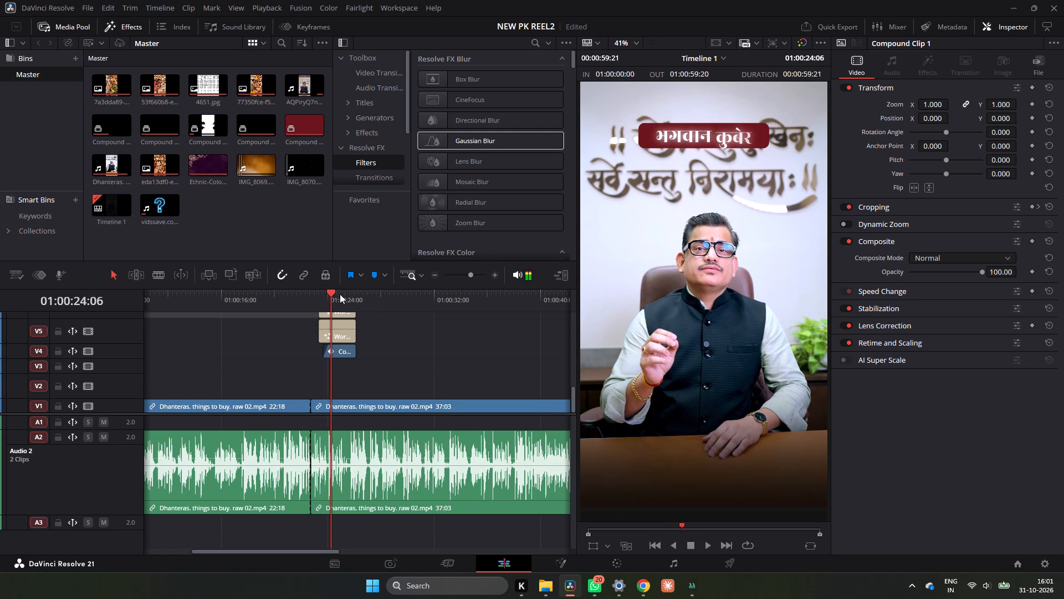
click(321, 297)
click(316, 298)
key(space)
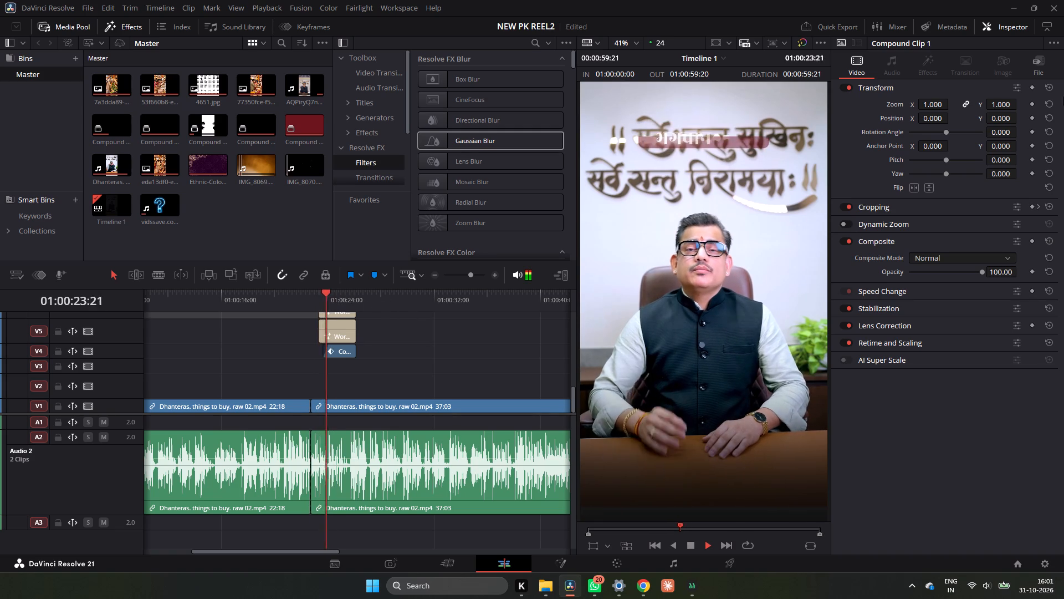
key(space)
click(316, 294)
key(space)
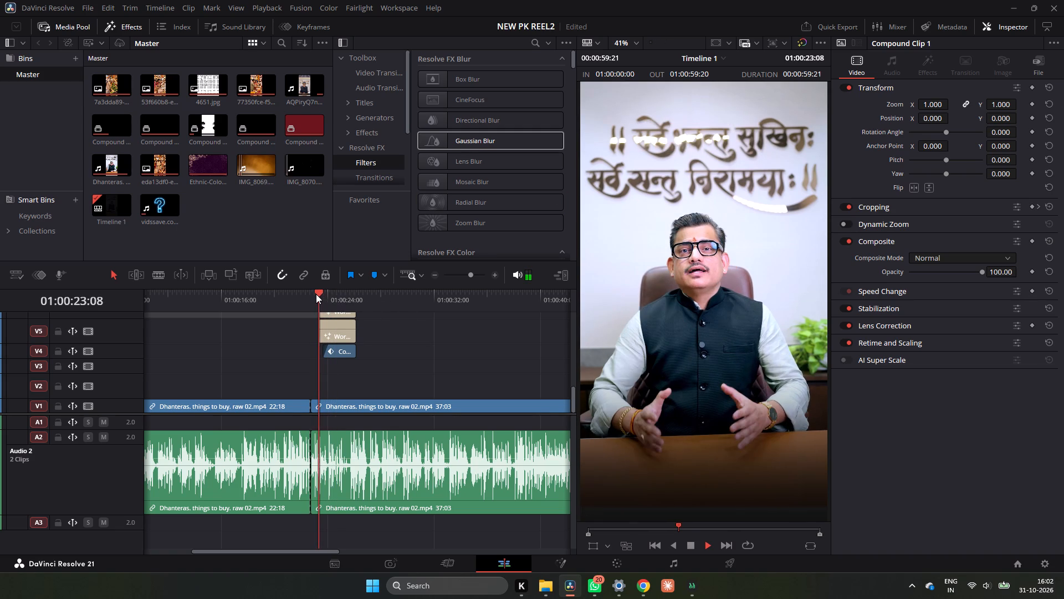
click(314, 299)
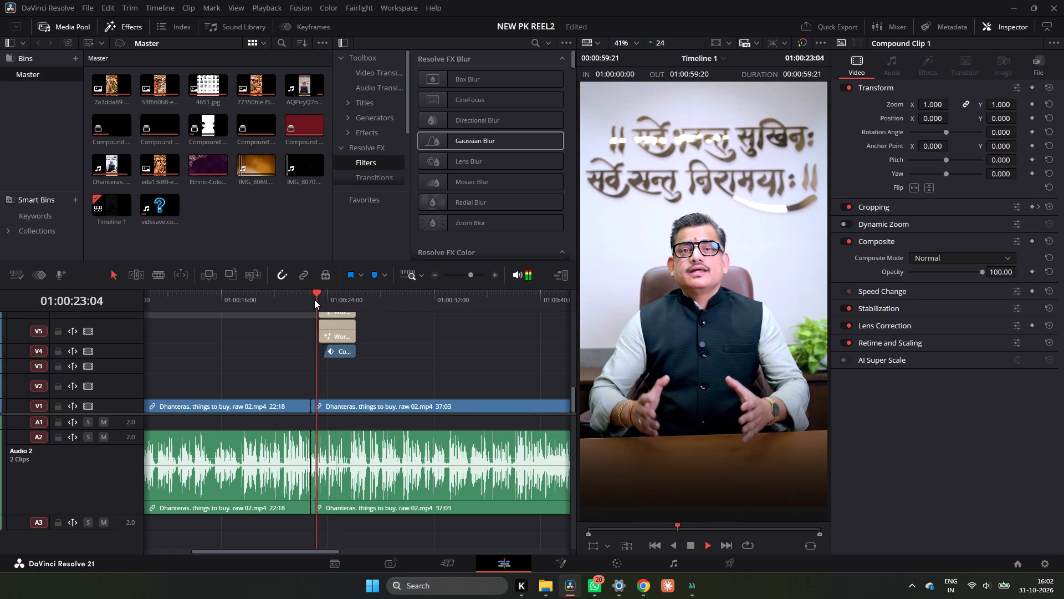
key(space)
click(316, 300)
key(space)
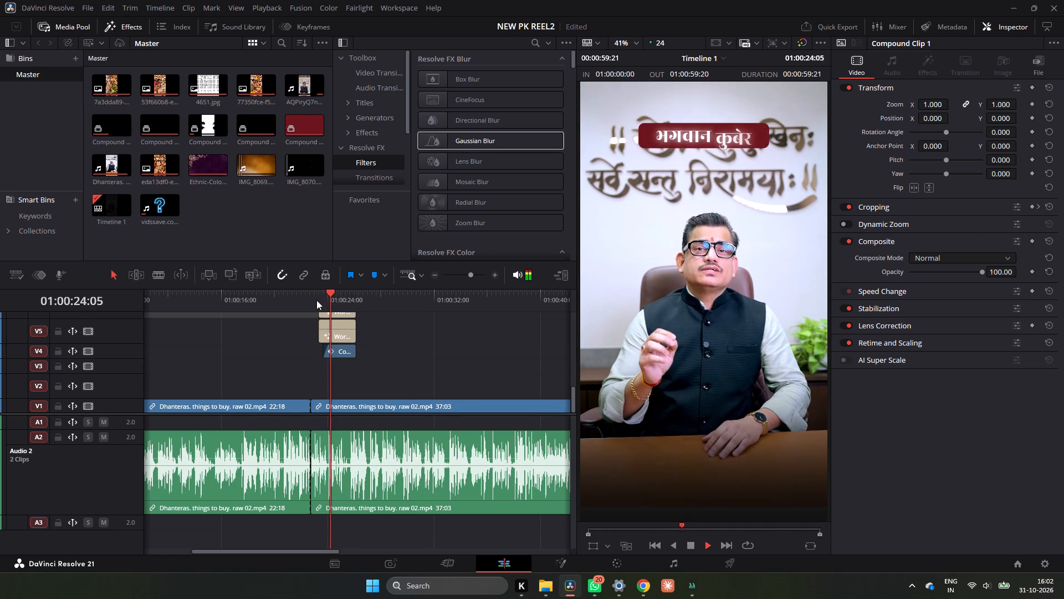
click(316, 300)
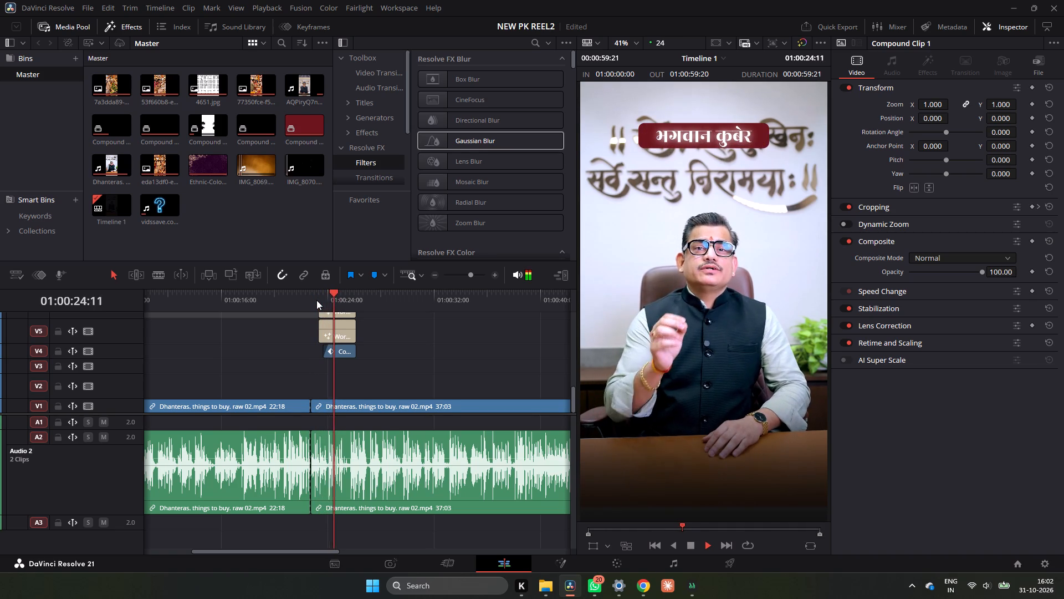
key(space)
click(316, 300)
key(space)
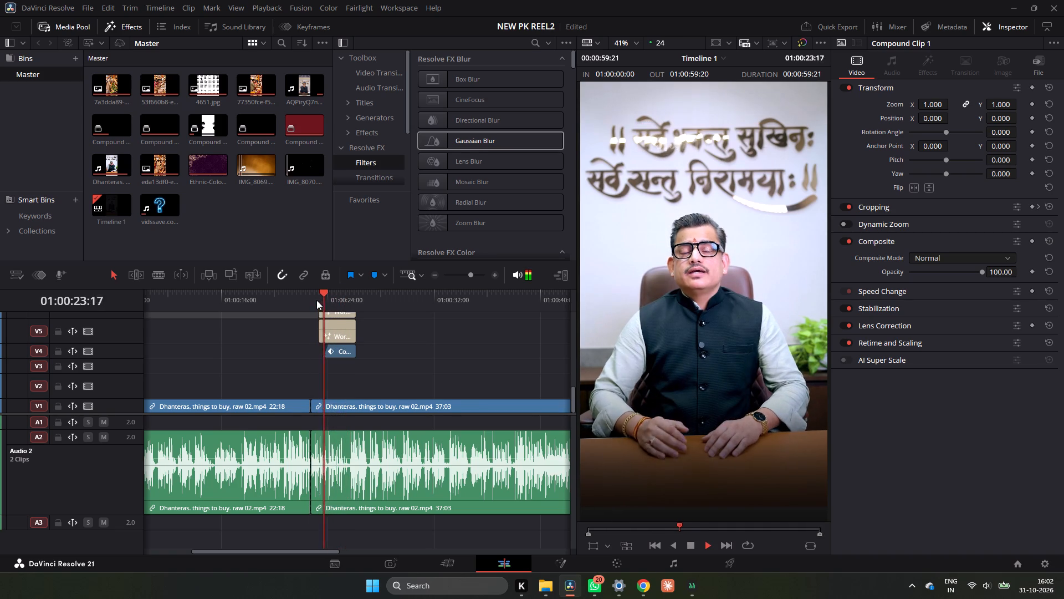
key(space)
Play the opening item images from about 01:00:02 through the LOGIC question-mark effect near 01:00:08, pausing along the way.
click(437, 275)
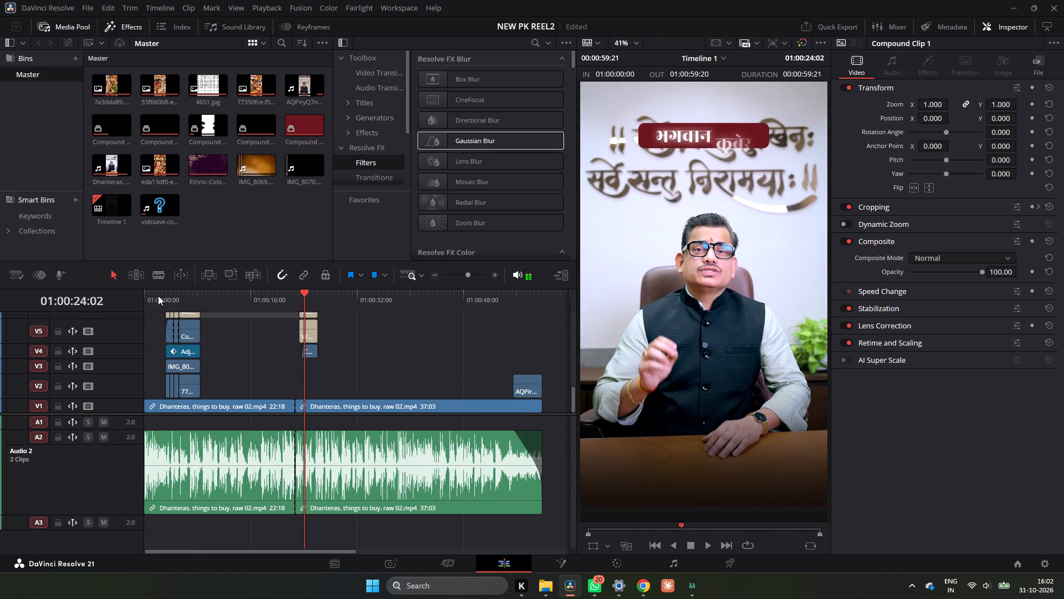
click(158, 296)
key(space)
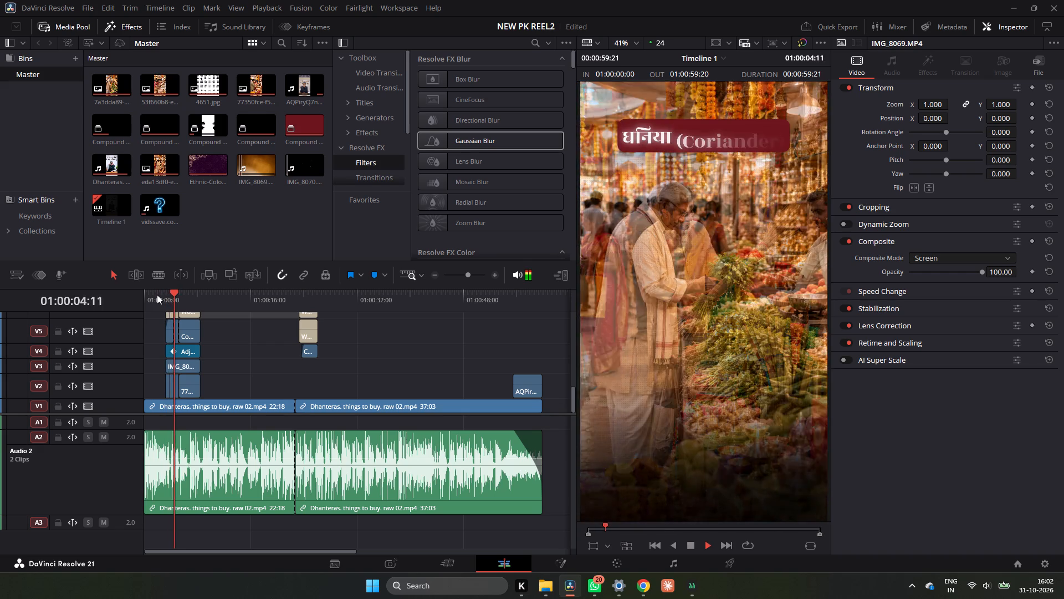
key(space)
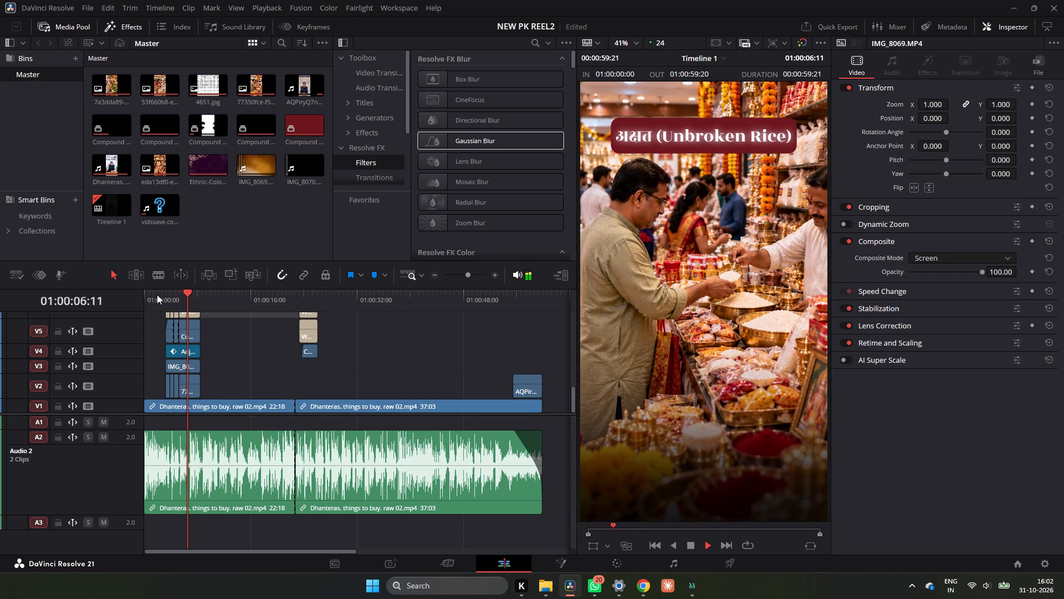
key(space)
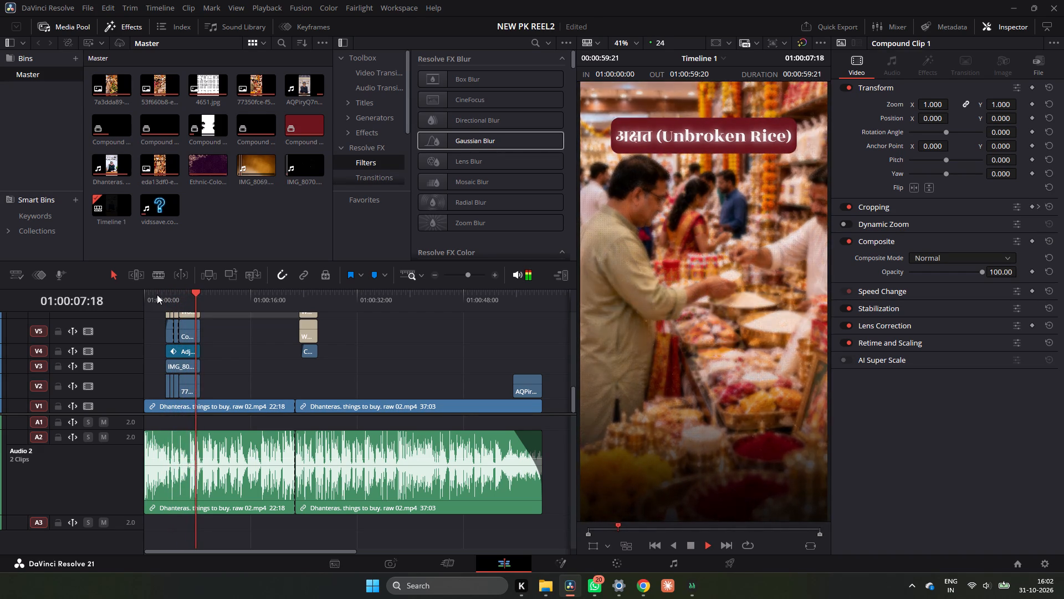
key(space)
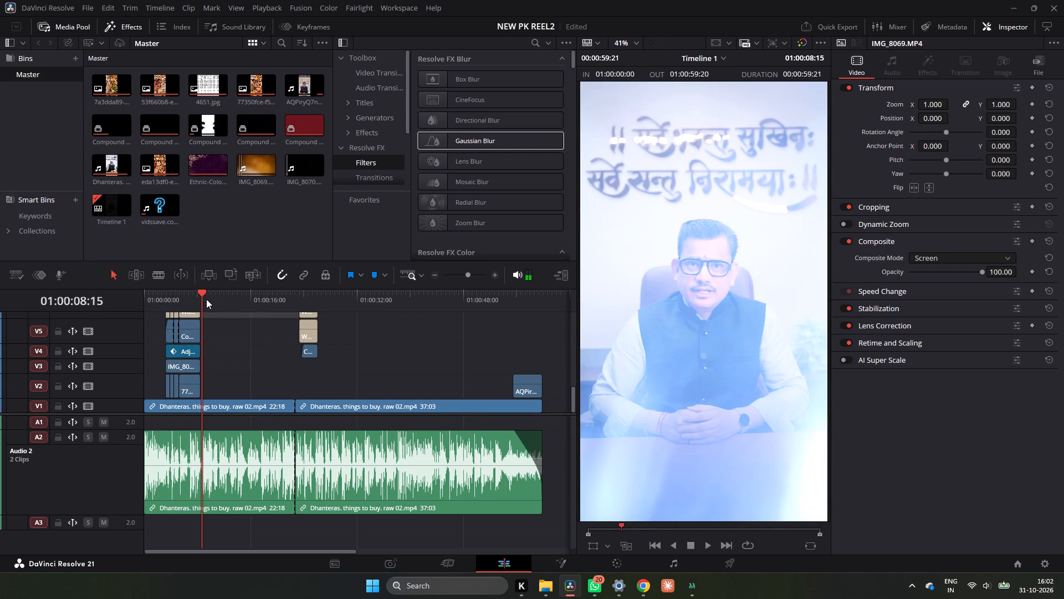
click(193, 296)
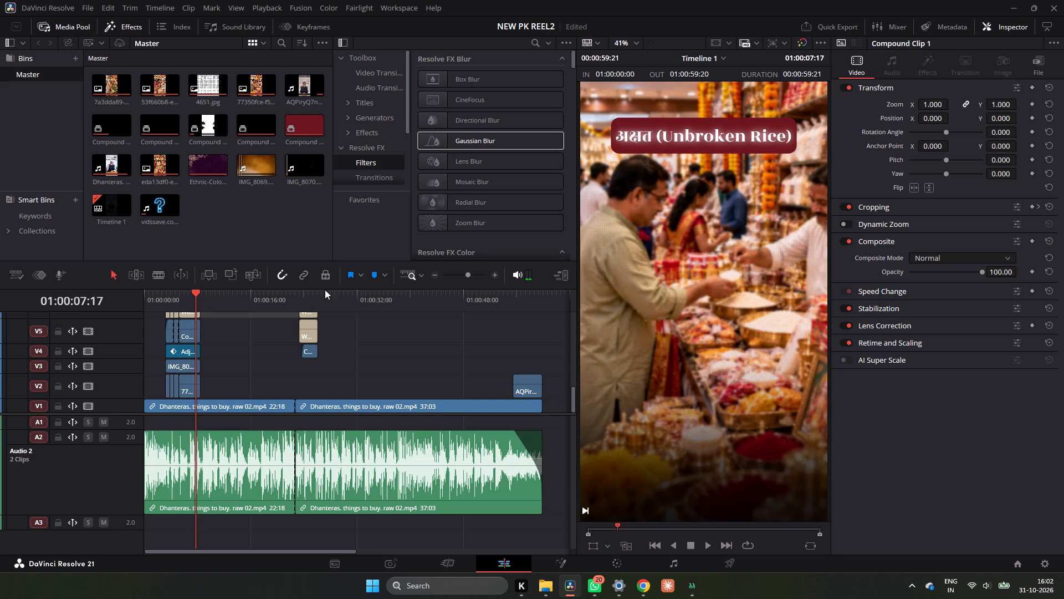
key(space)
key(space)
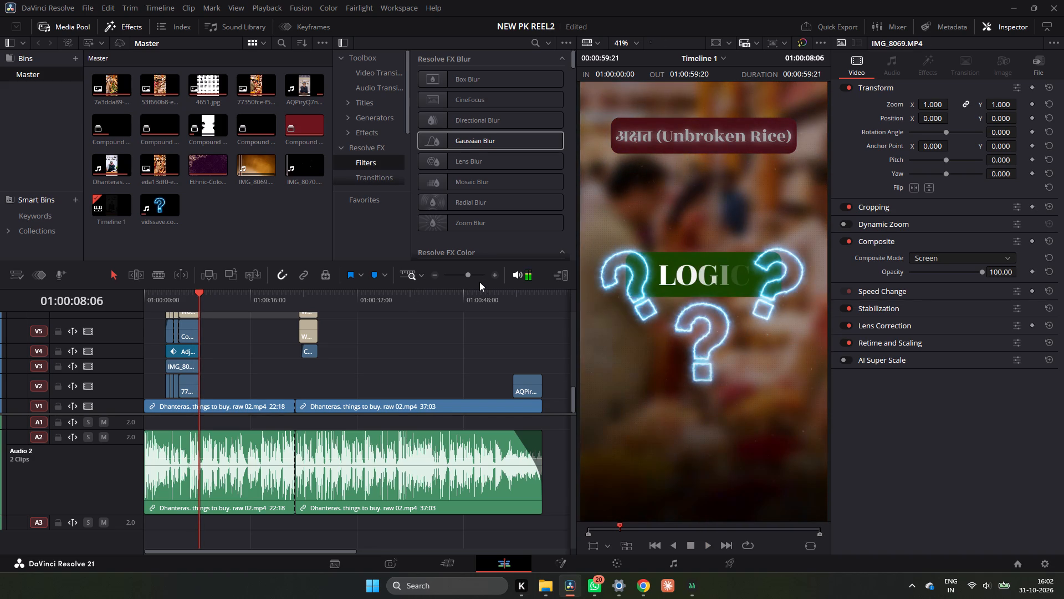
Examine the stacked video layers around the LOGIC question-mark effect at 01:00:08:06, from V16 down to V1.
double_click(496, 274)
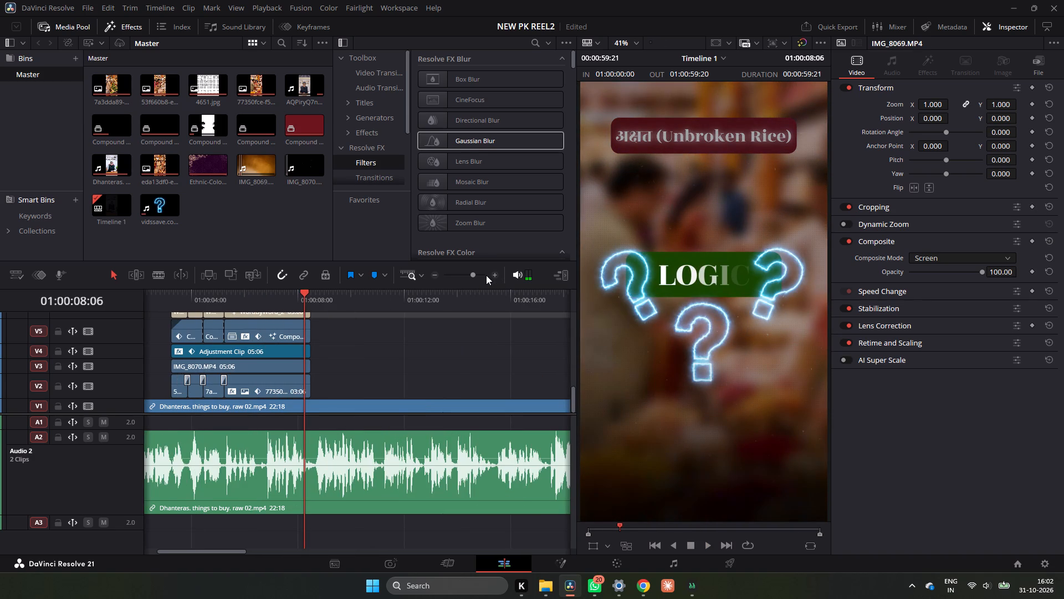
click(486, 275)
scroll(387, 367, up, 3)
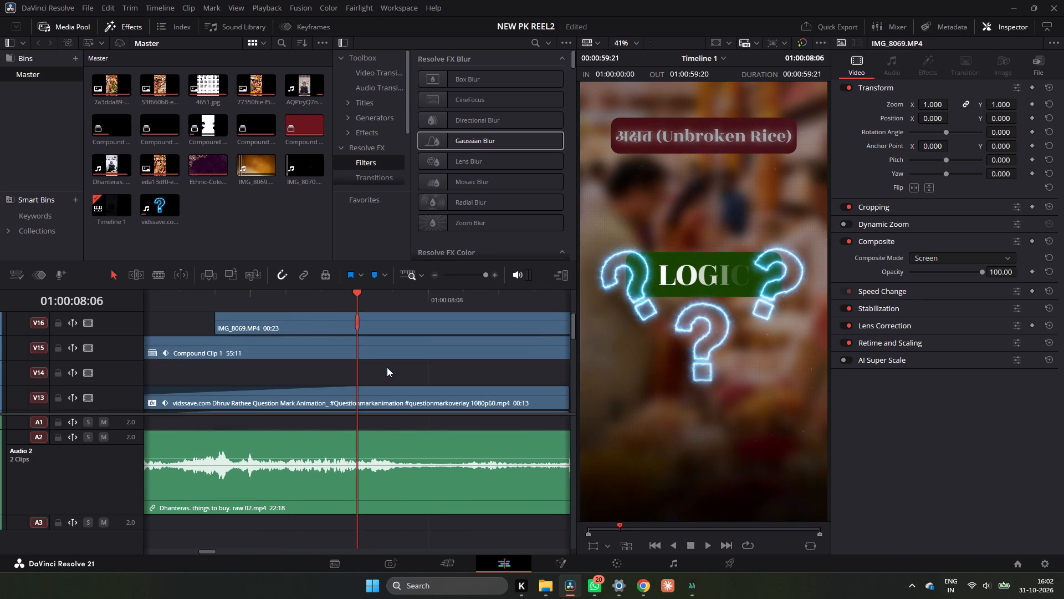
scroll(387, 367, up, 2)
triple_click(437, 275)
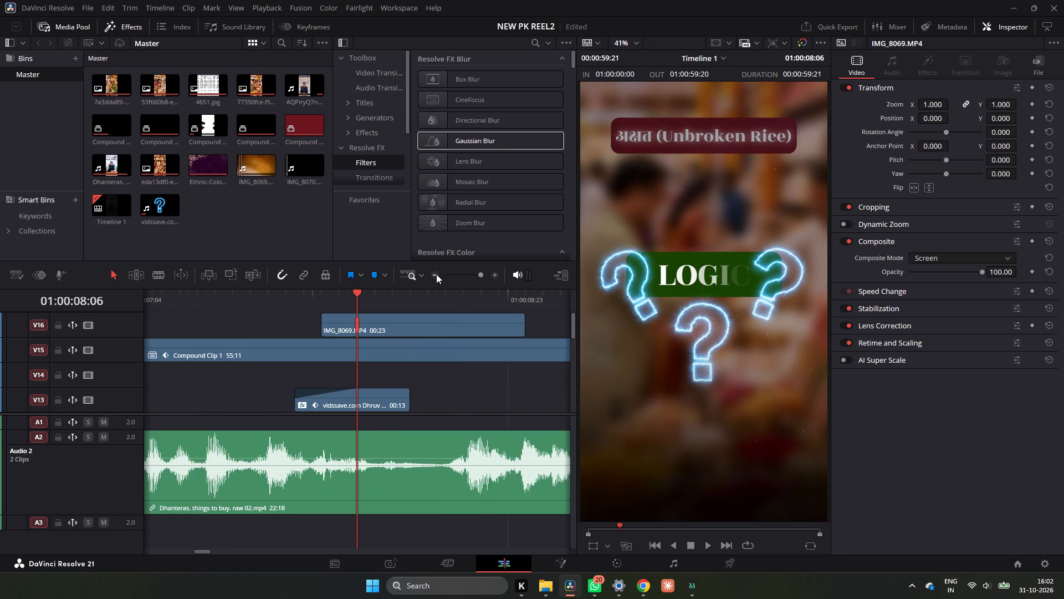
click(436, 274)
scroll(423, 364, down, 6)
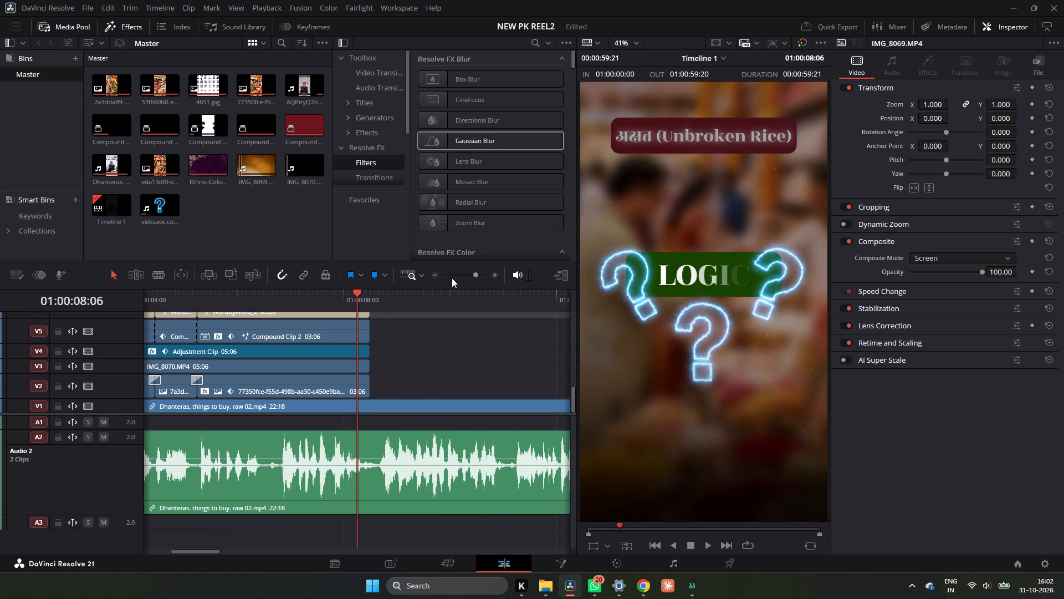
Play the speaker passage following the LOGIC effect, from about 01:00:10 to 01:00:12.
click(438, 275)
click(404, 295)
key(space)
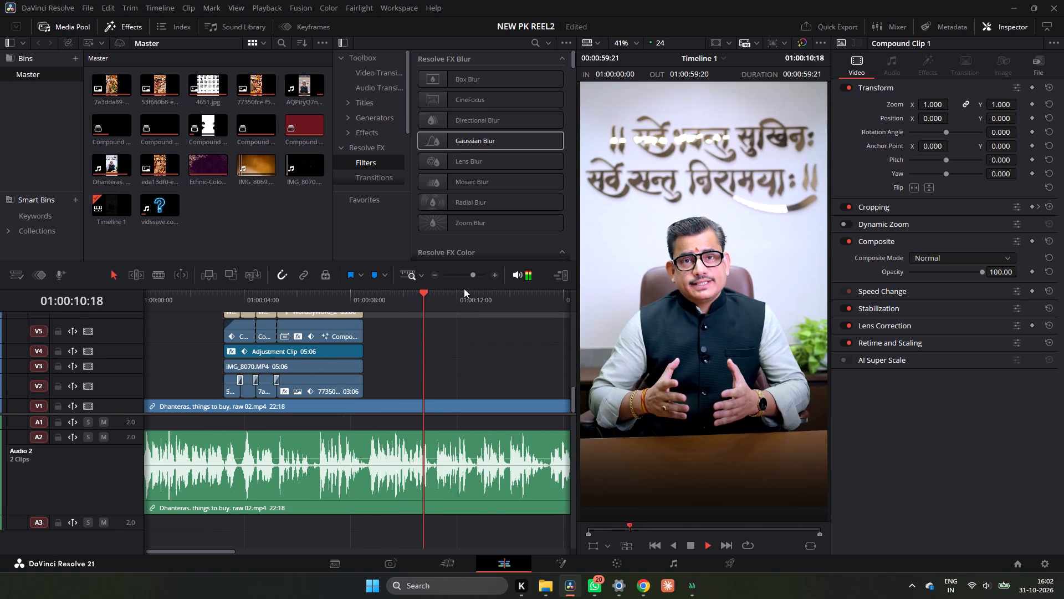
click(438, 276)
key(space)
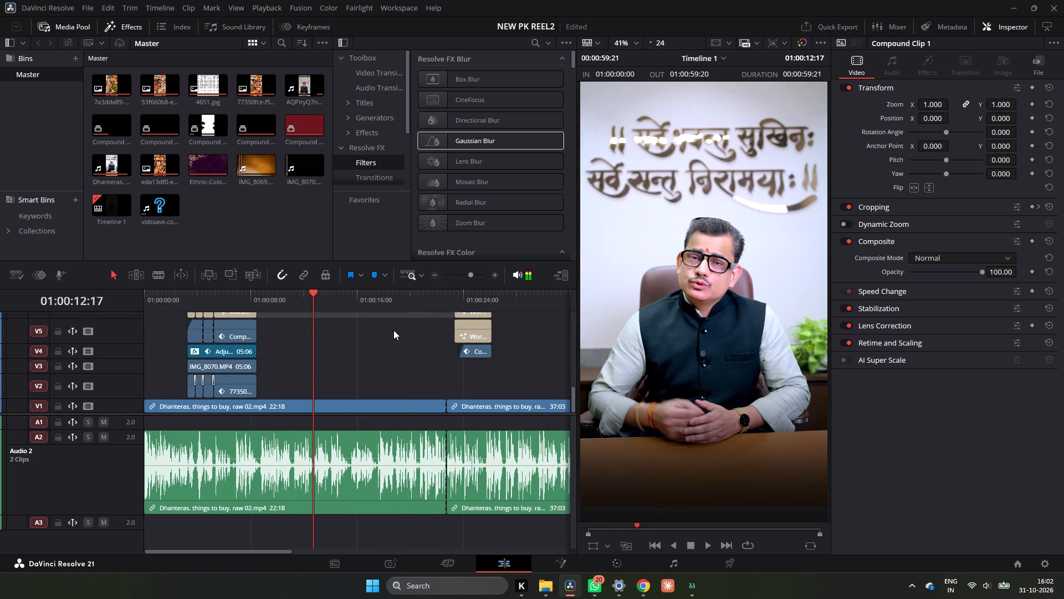
scroll(381, 347, up, 3)
scroll(381, 347, down, 5)
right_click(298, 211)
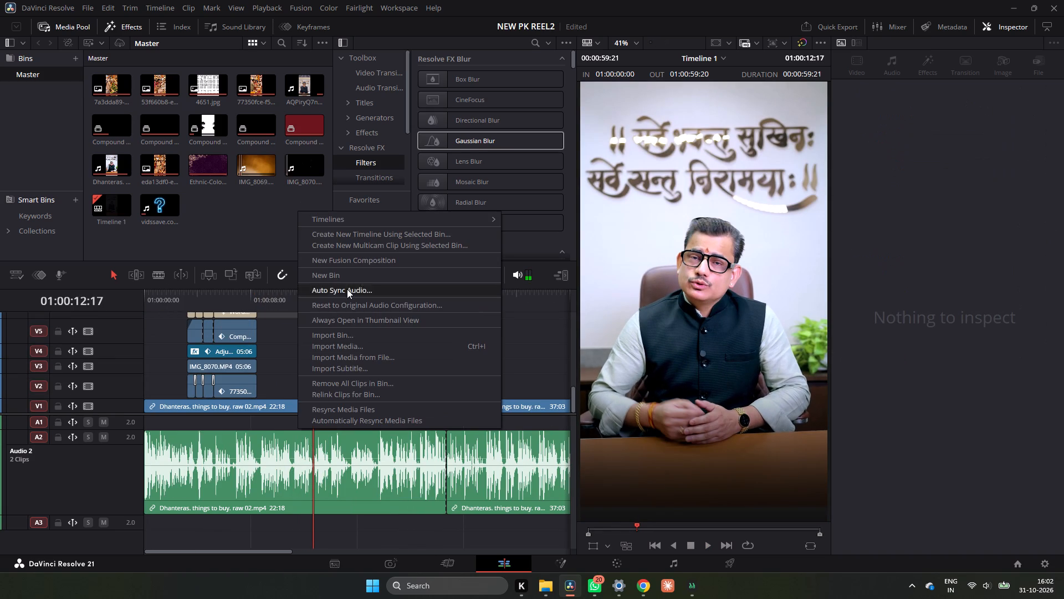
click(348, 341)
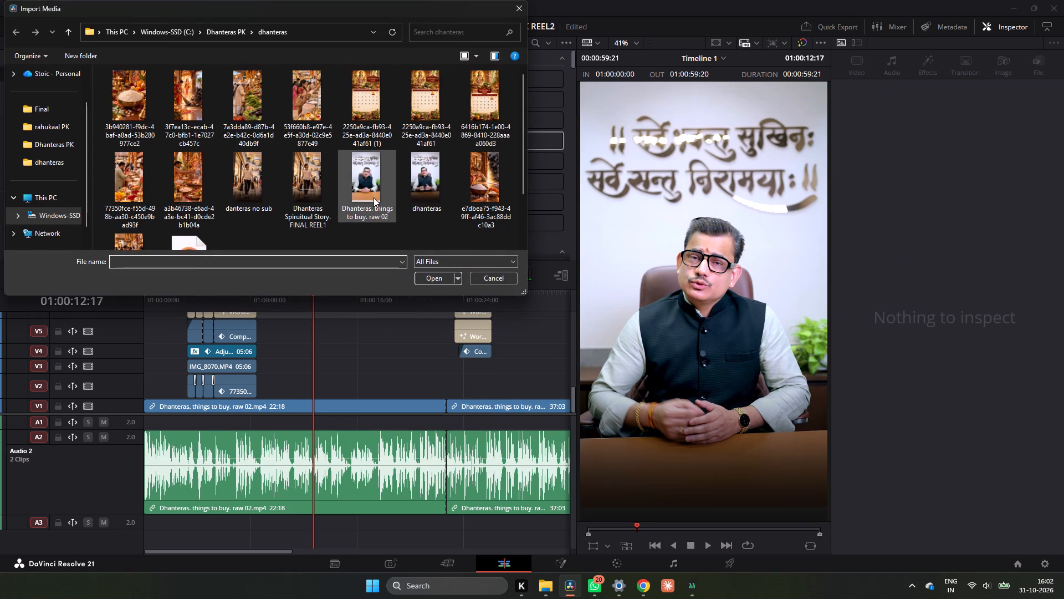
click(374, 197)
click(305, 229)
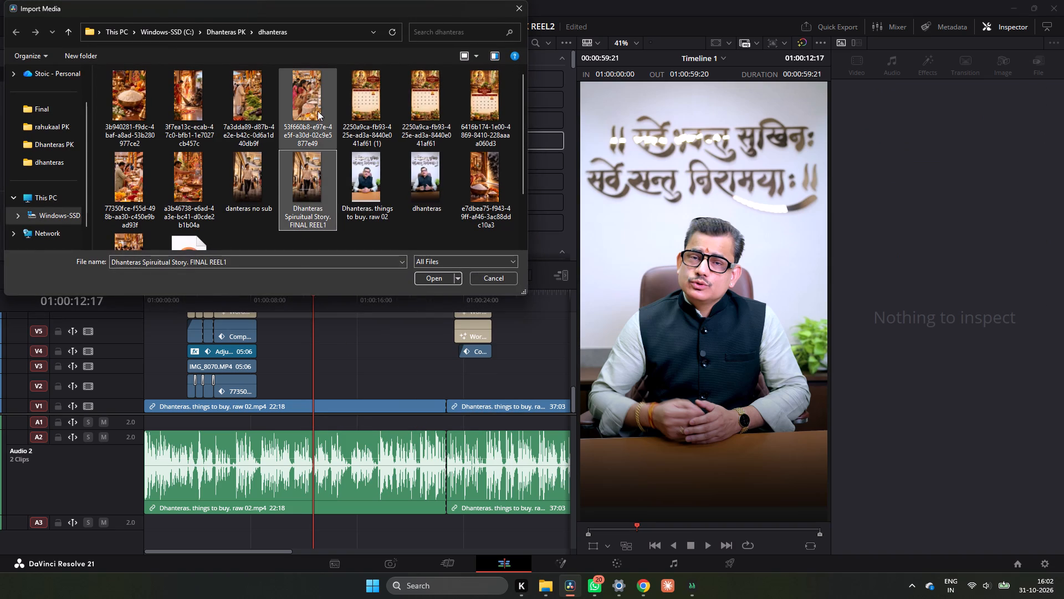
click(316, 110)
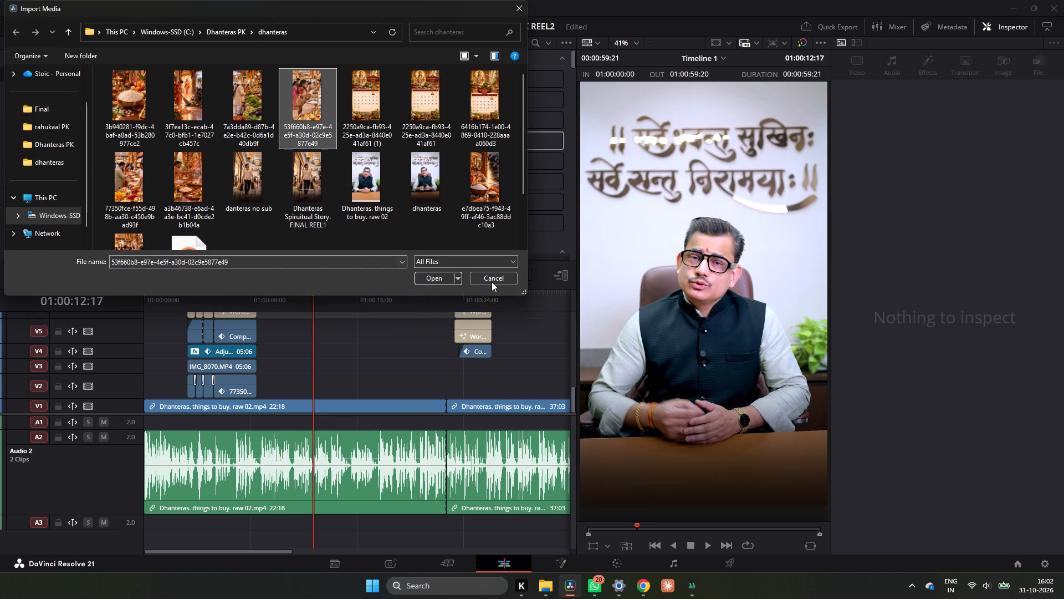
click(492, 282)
Import the salt (e7dbea75), rice-offering ritual (a3b46738) and rice-bowl (3b940281) PNGs from the dhanteras folder into the Master bin.
right_click(245, 218)
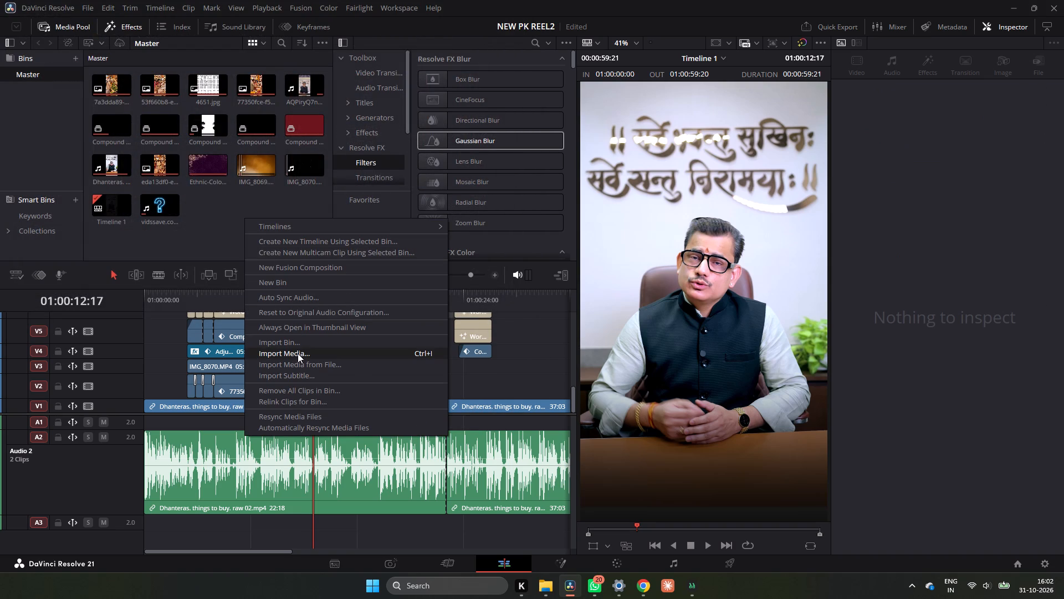
click(303, 348)
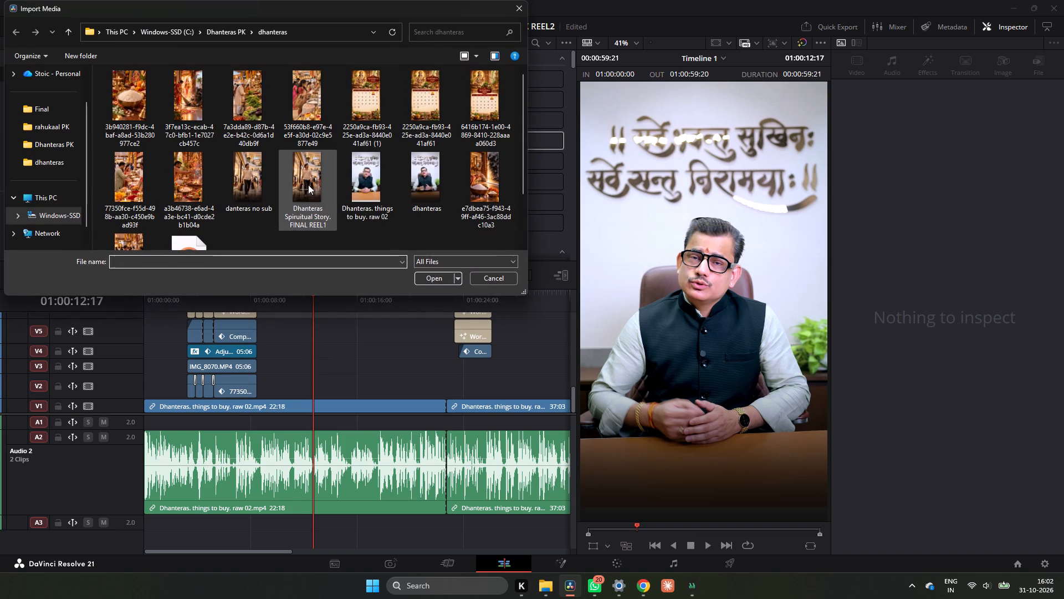
click(59, 164)
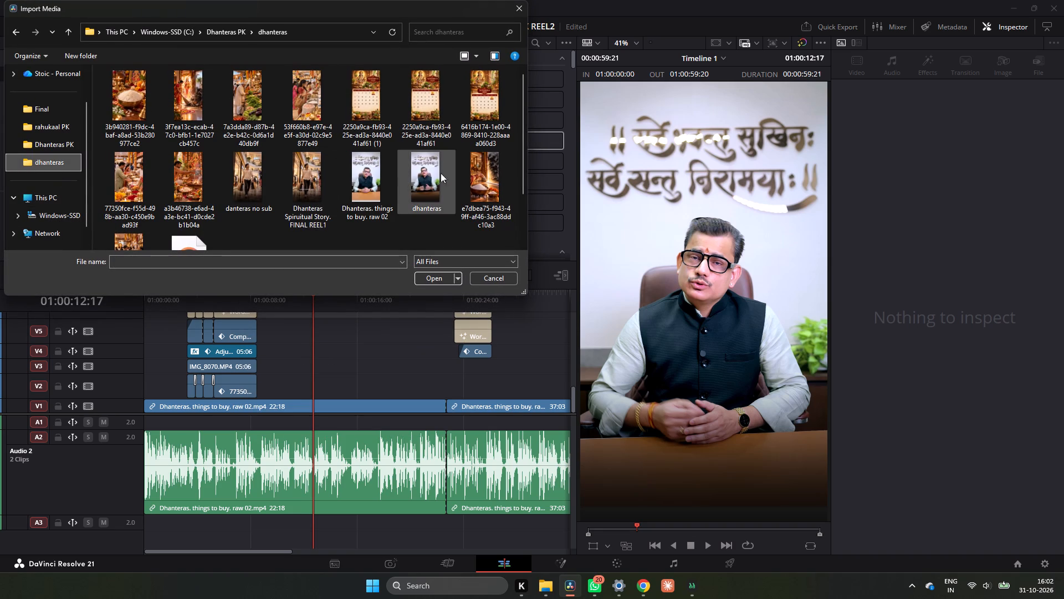
ctrl+click(488, 184)
ctrl+scroll(244, 189, down, 2)
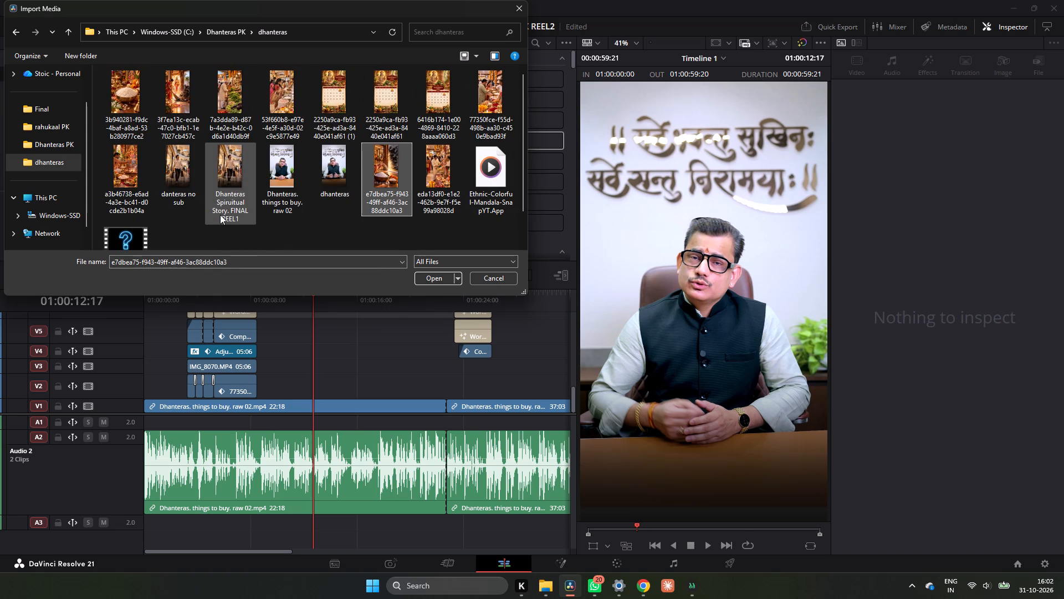
scroll(220, 215, up, 2)
ctrl+scroll(241, 211, down, 2)
ctrl+scroll(241, 211, up, 6)
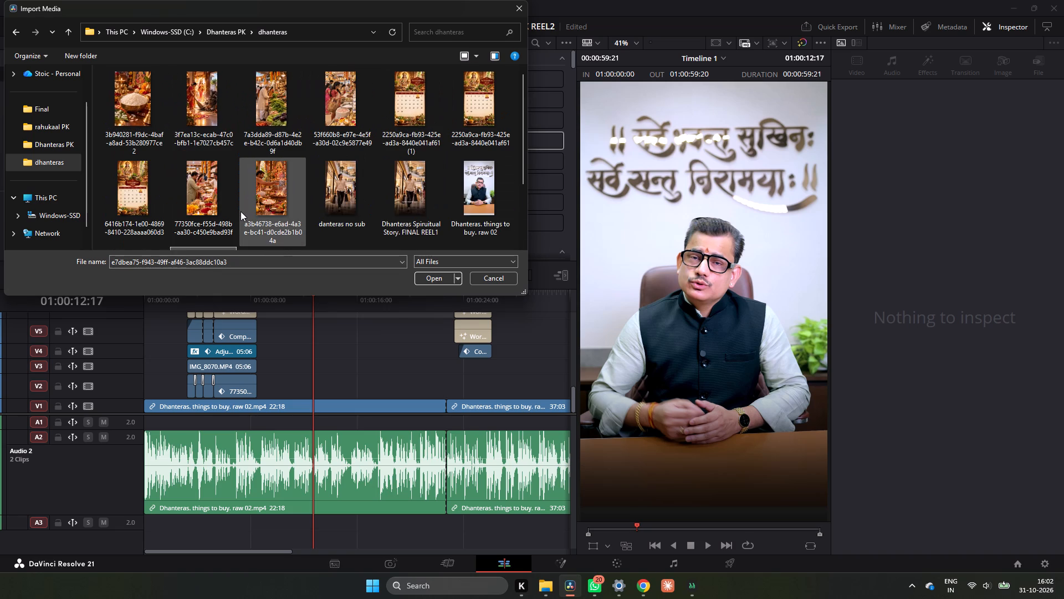
ctrl+click(276, 197)
scroll(357, 187, down, 2)
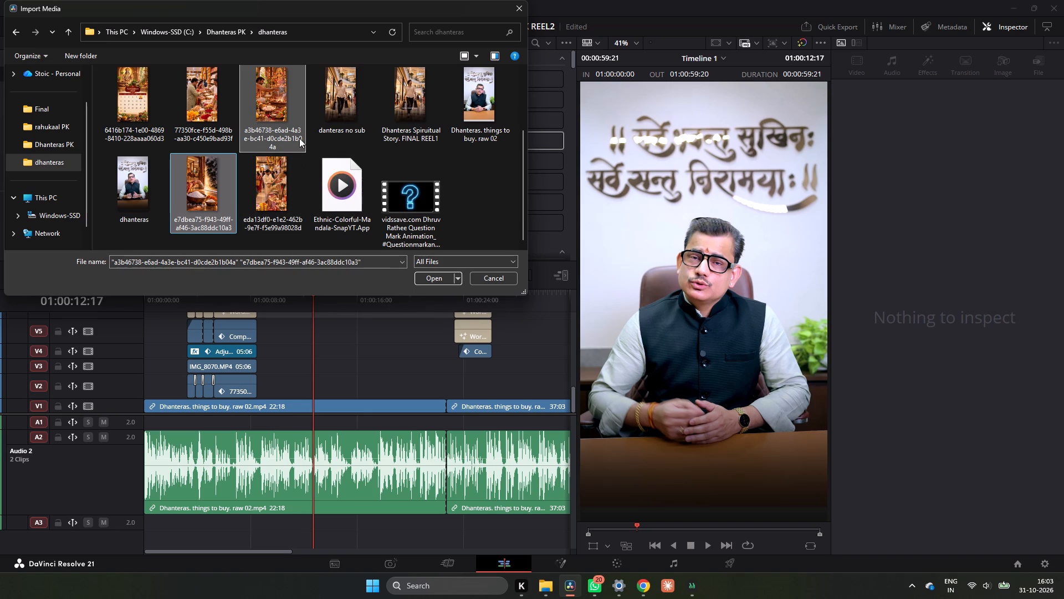
scroll(228, 144, up, 3)
ctrl+click(157, 111)
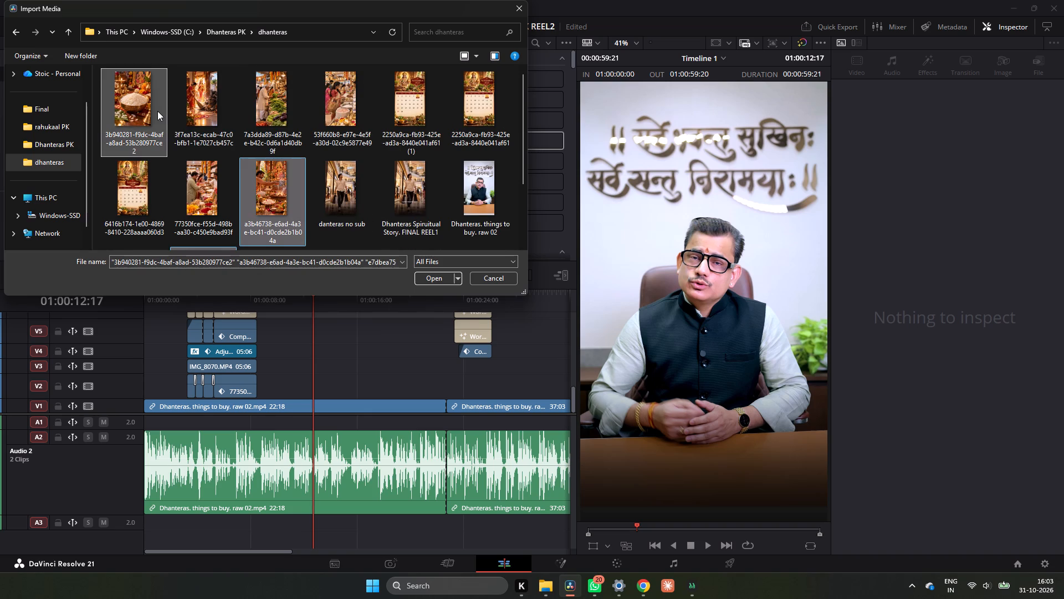
scroll(335, 174, down, 2)
scroll(335, 175, up, 4)
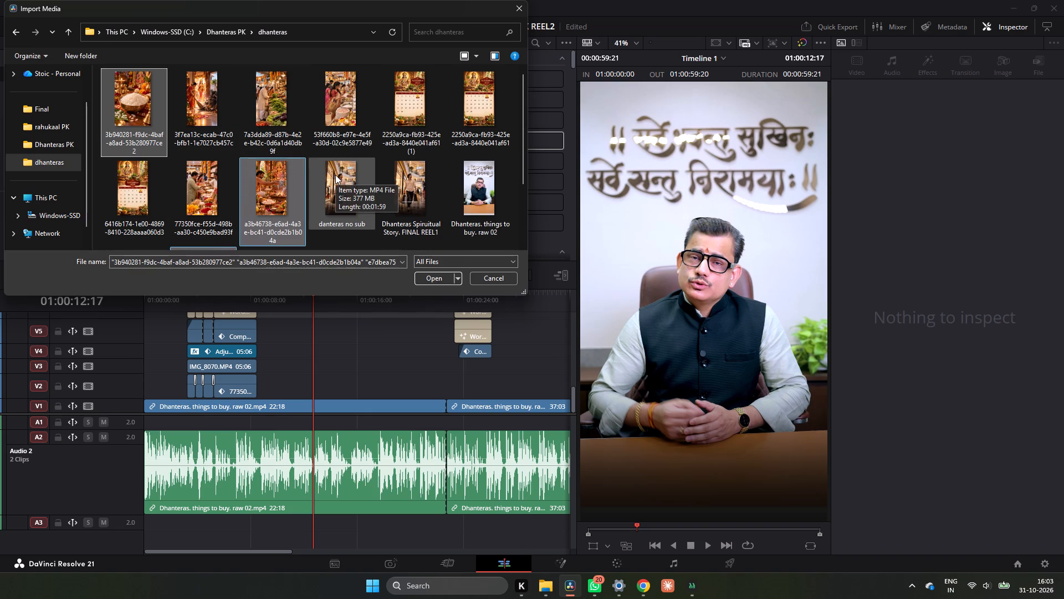
click(433, 280)
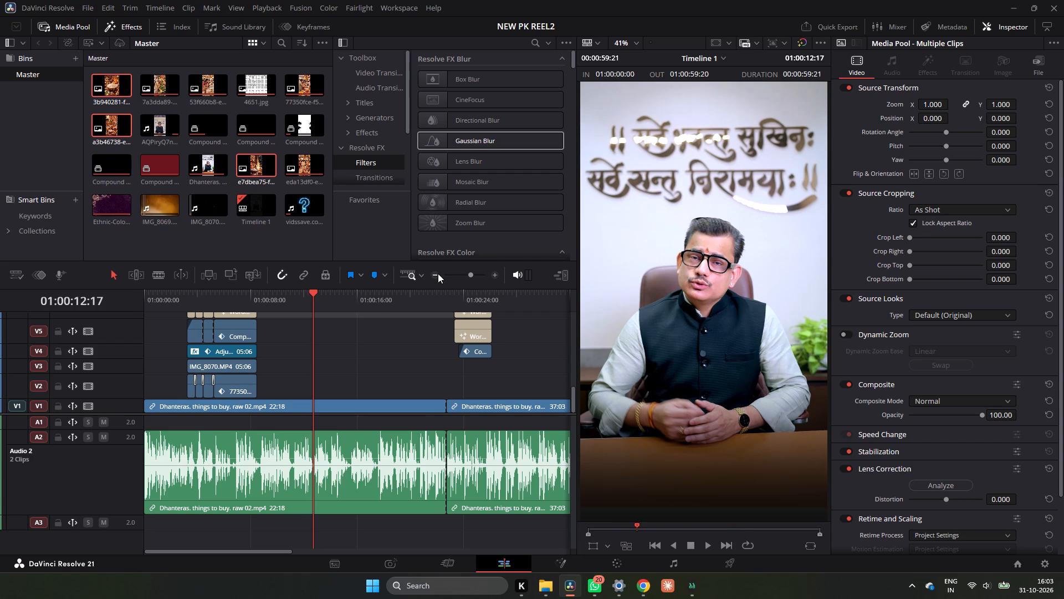
Place the three imported images one after another on V2, starting at about 01:00:31.
double_click(437, 273)
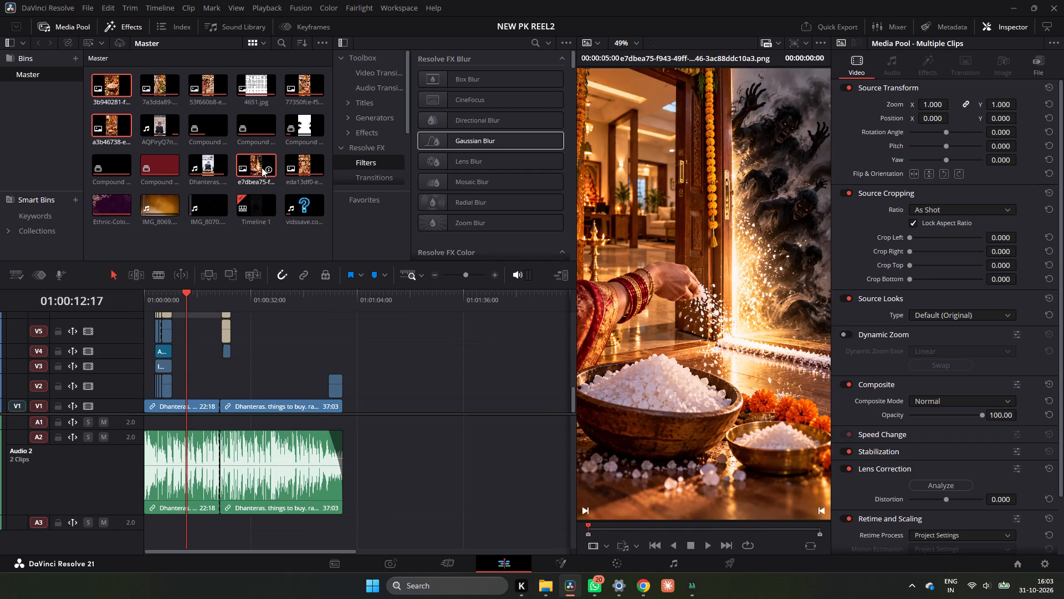
drag(262, 169, 248, 379)
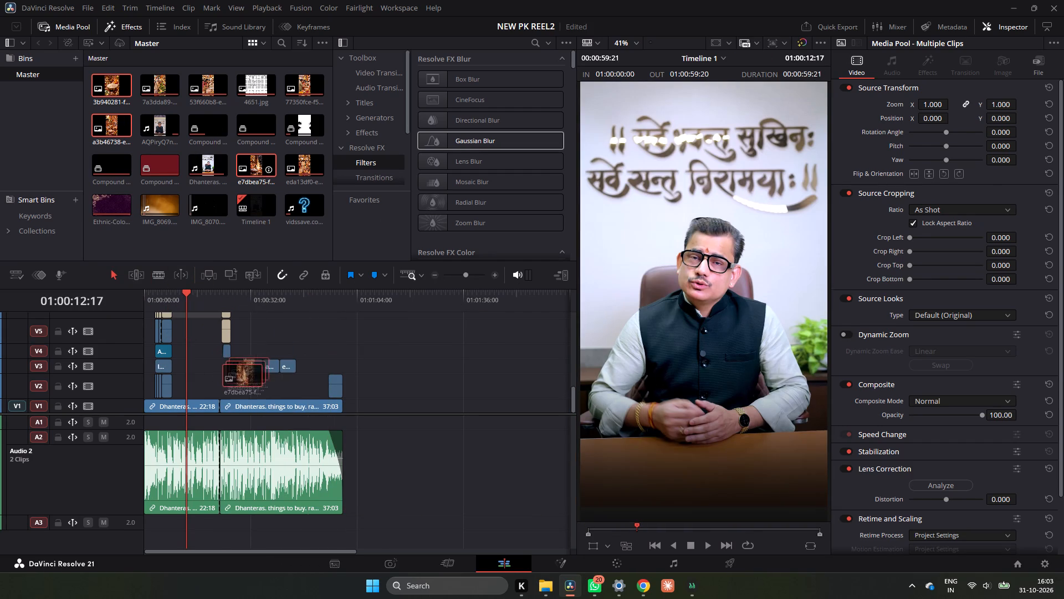
drag(248, 379, 248, 380)
Play the rice-bowl and rice-offering images against the narration from about 01:00:31 to 01:00:37.
drag(232, 308, 252, 309)
key(space)
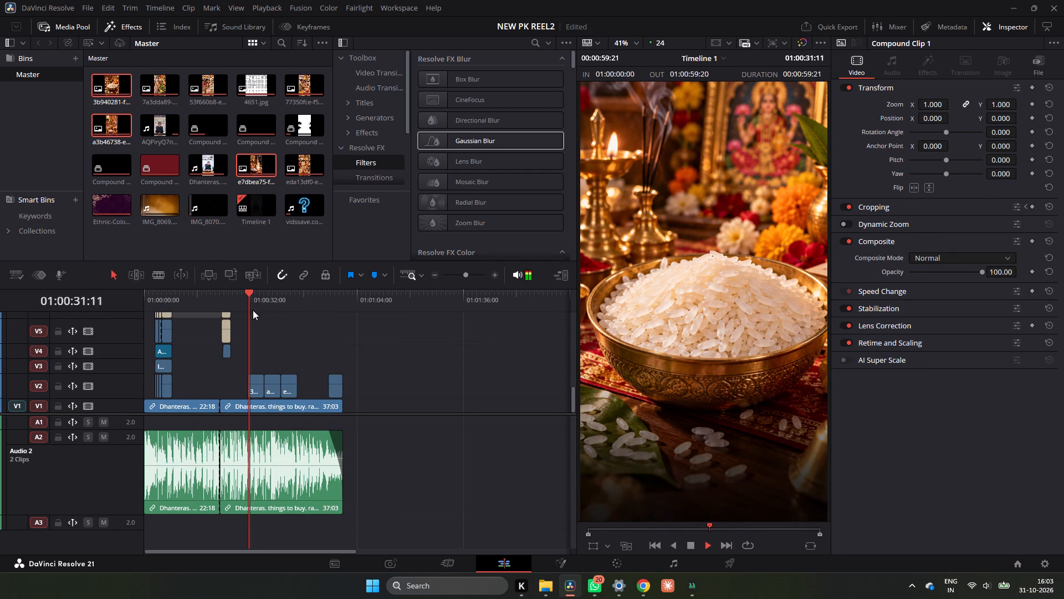
key(space)
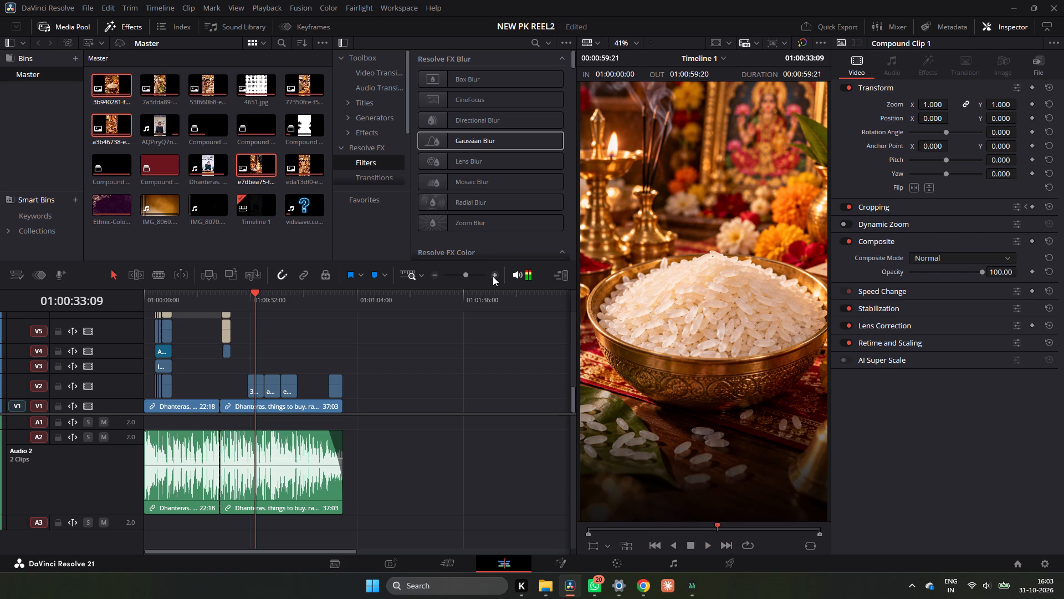
click(493, 276)
key(space)
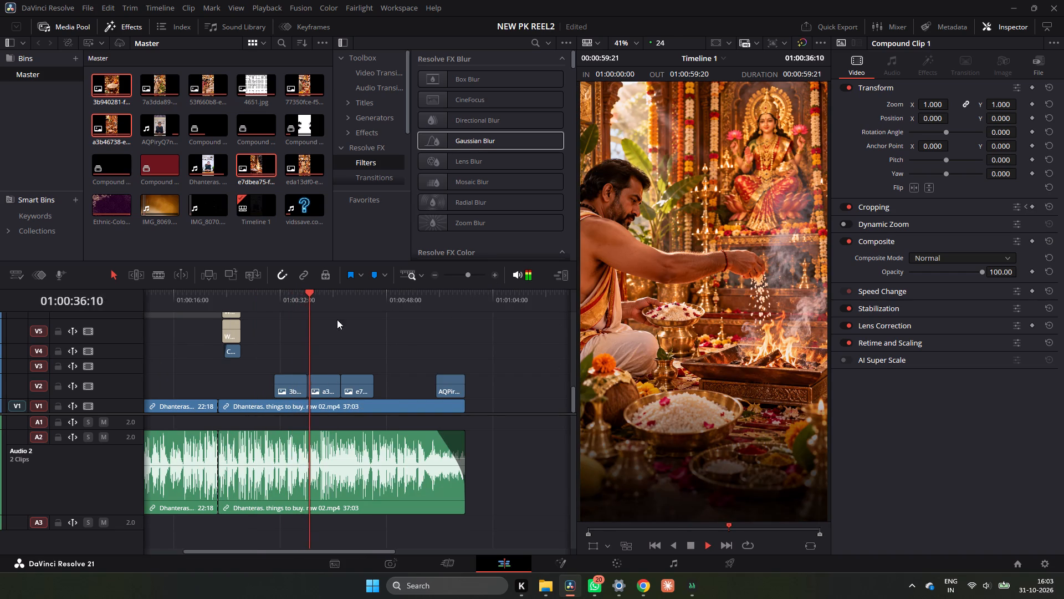
key(space)
click(646, 585)
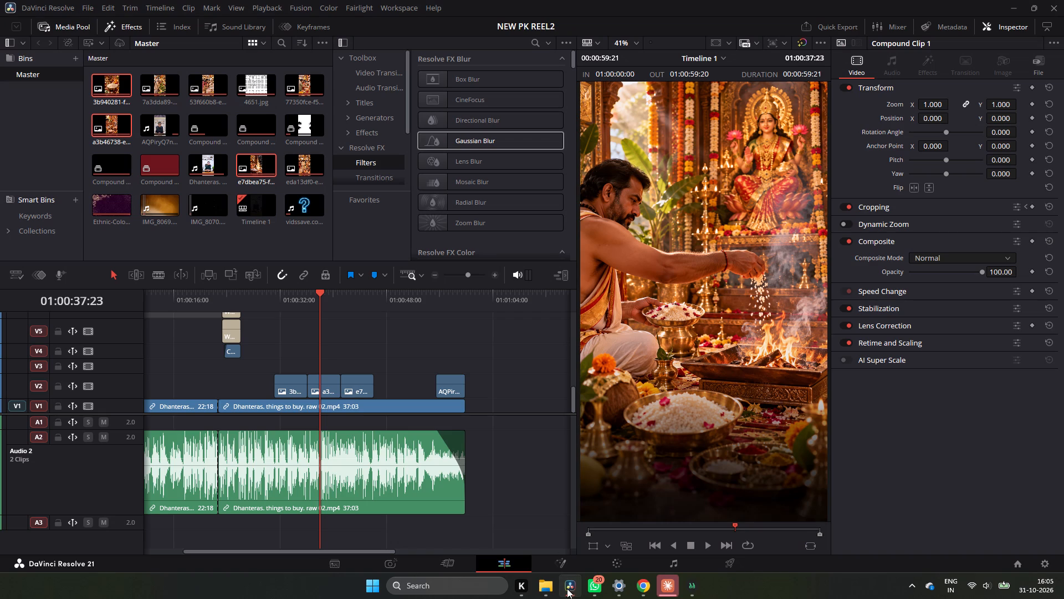
key(space)
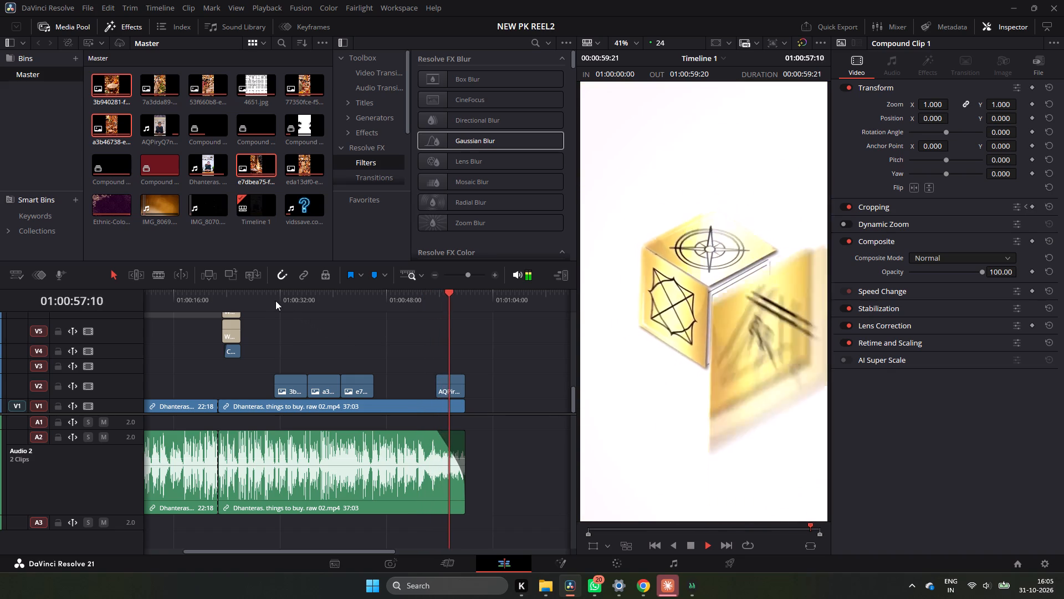
click(228, 299)
key(space)
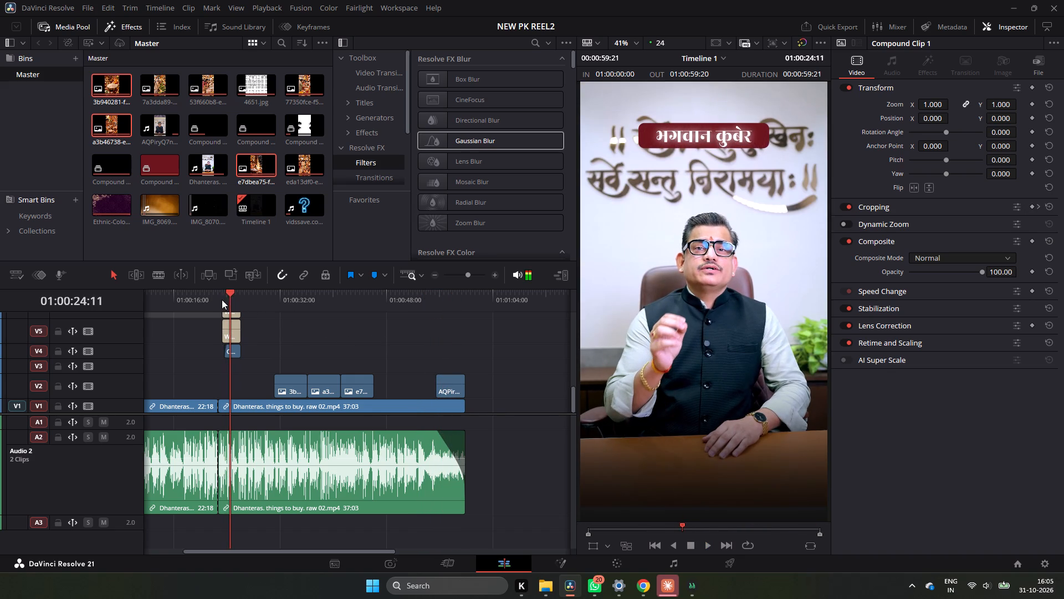
click(287, 305)
click(275, 308)
key(space)
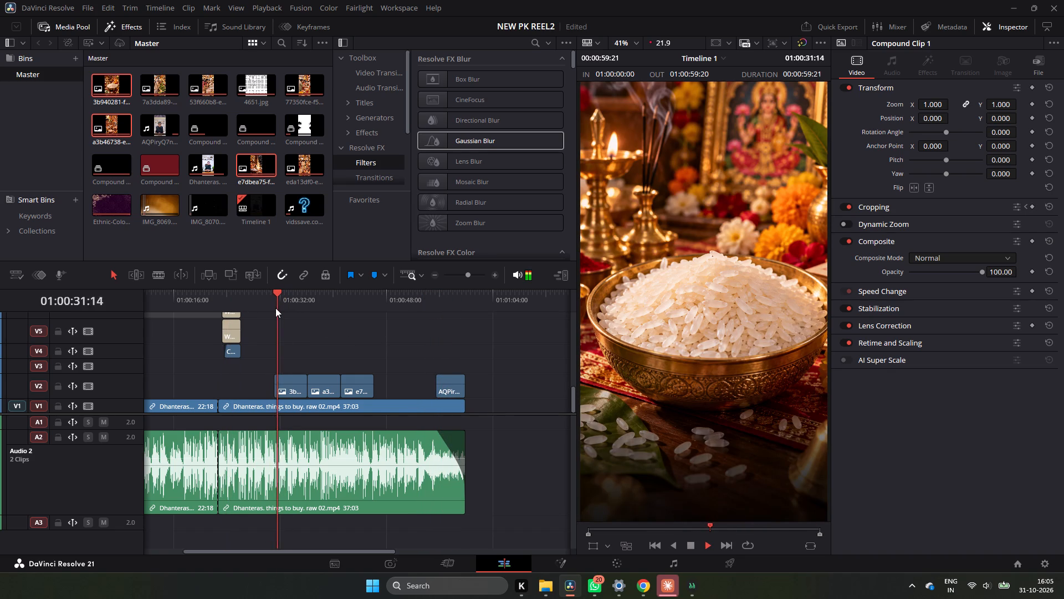
key(space)
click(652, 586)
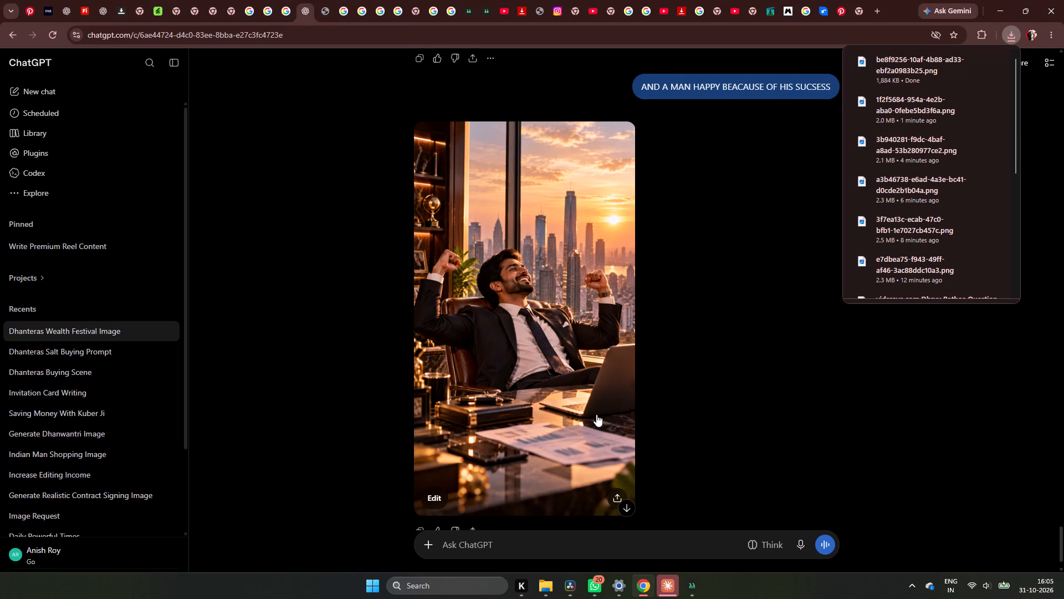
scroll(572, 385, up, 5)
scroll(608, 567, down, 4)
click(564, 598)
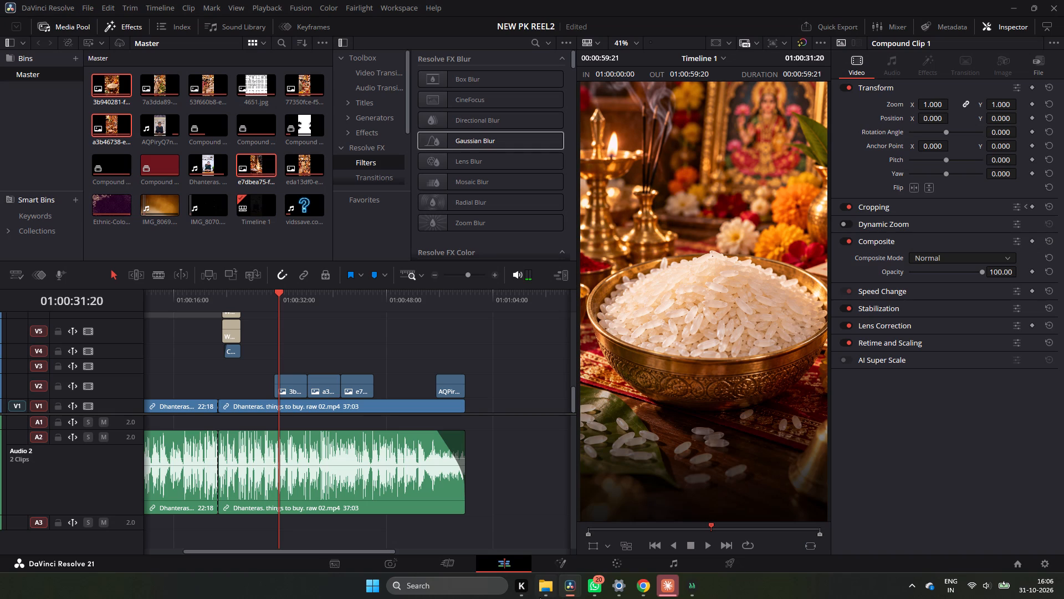